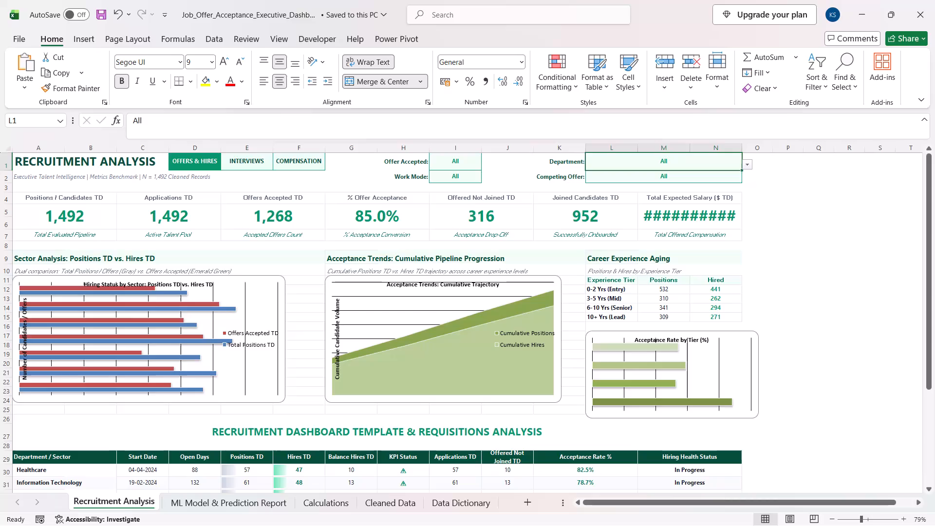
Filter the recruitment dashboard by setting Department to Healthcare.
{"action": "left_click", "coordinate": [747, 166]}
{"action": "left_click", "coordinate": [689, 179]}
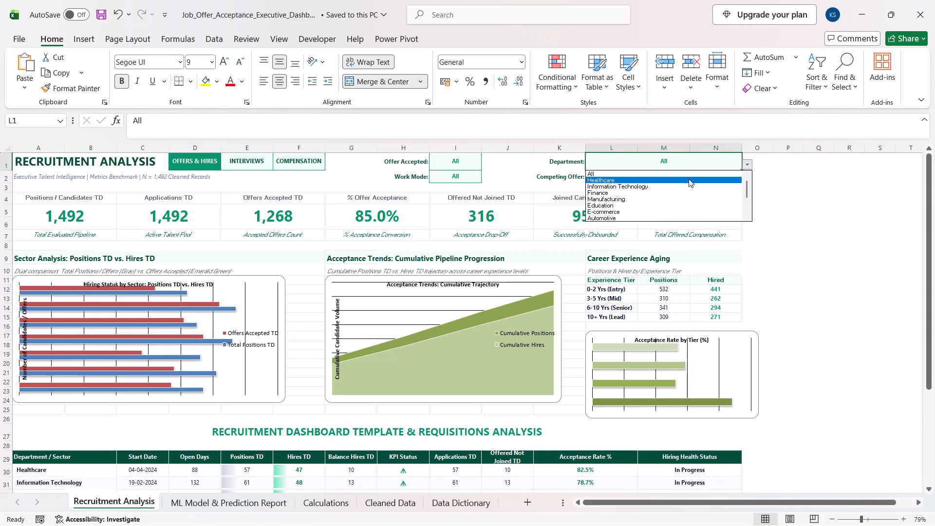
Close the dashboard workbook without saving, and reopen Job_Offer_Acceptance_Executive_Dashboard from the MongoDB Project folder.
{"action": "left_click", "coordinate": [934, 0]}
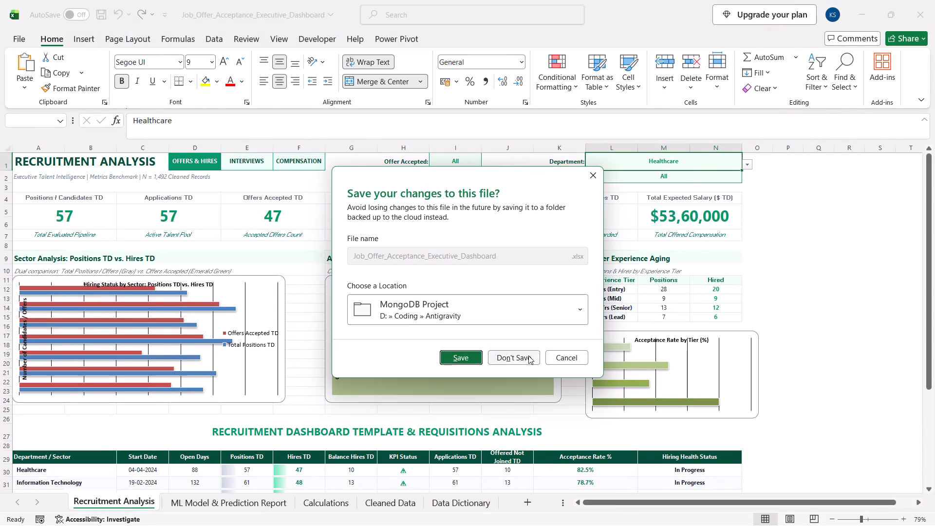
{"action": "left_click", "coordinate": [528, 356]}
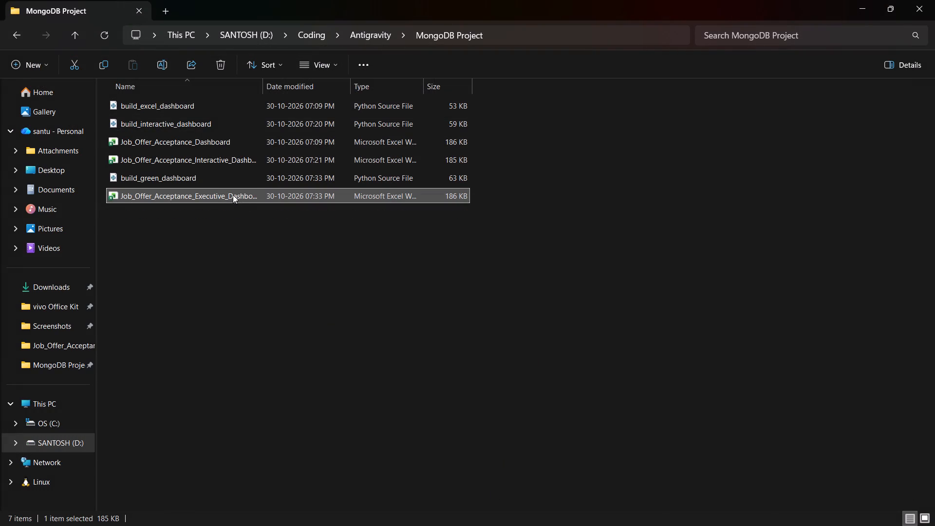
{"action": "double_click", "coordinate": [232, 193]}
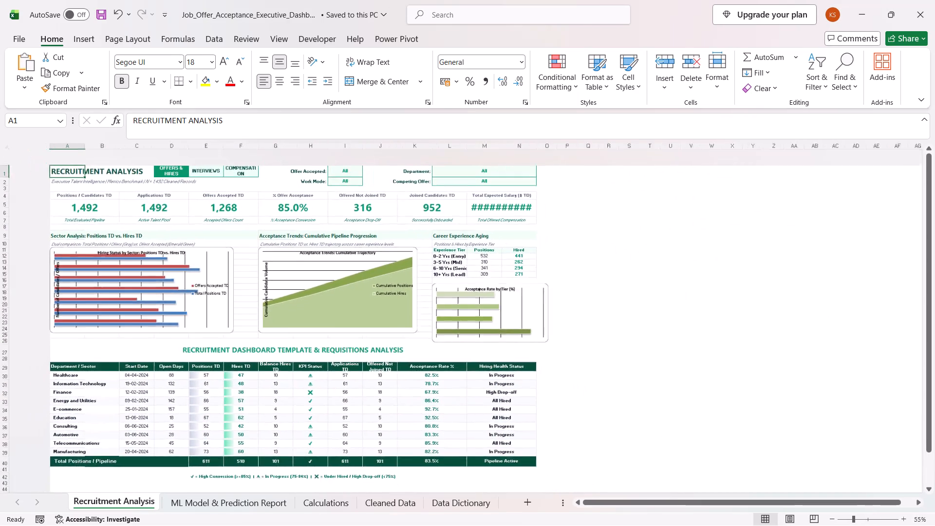
Fit the whole Recruitment Analysis dashboard in view, from its title row down to the Total Positions / Pipeline row.
{"action": "scroll", "coordinate": [250, 245], "scroll_direction": "up", "scroll_amount": 1}
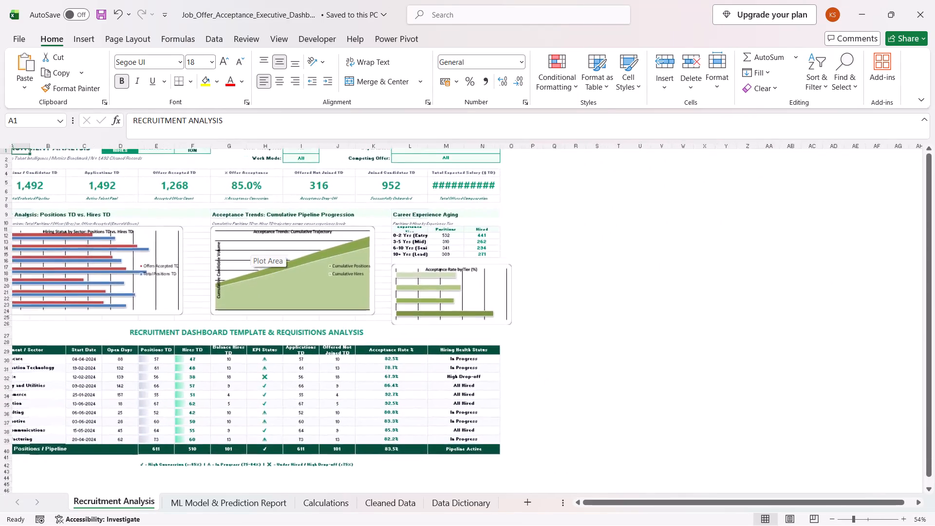
{"action": "scroll", "coordinate": [250, 245], "scroll_direction": "up", "scroll_amount": 1}
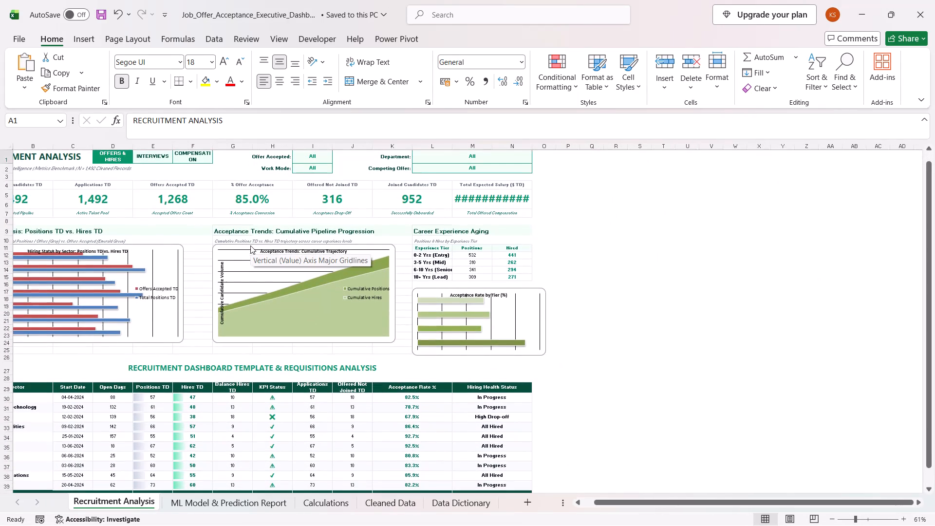
{"action": "scroll", "coordinate": [250, 245], "scroll_direction": "down", "scroll_amount": 1}
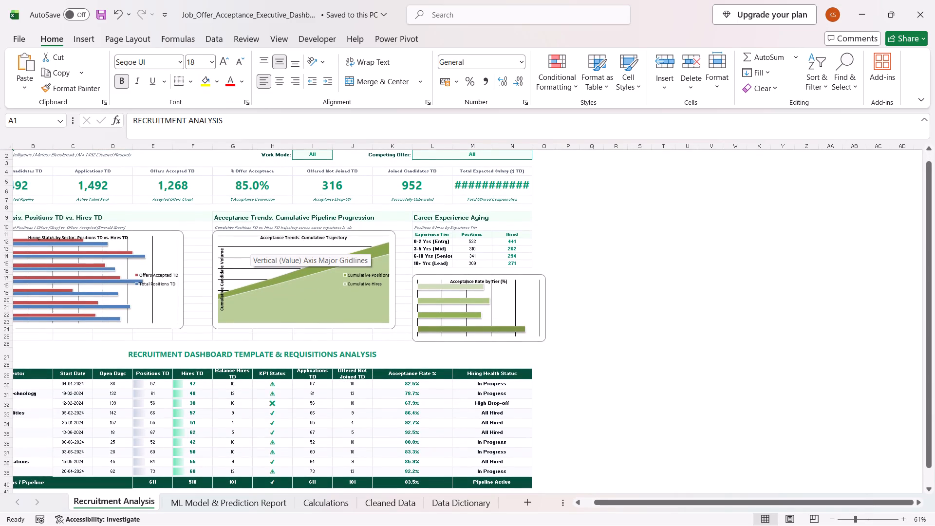
{"action": "scroll", "coordinate": [250, 245], "scroll_direction": "up", "scroll_amount": 1}
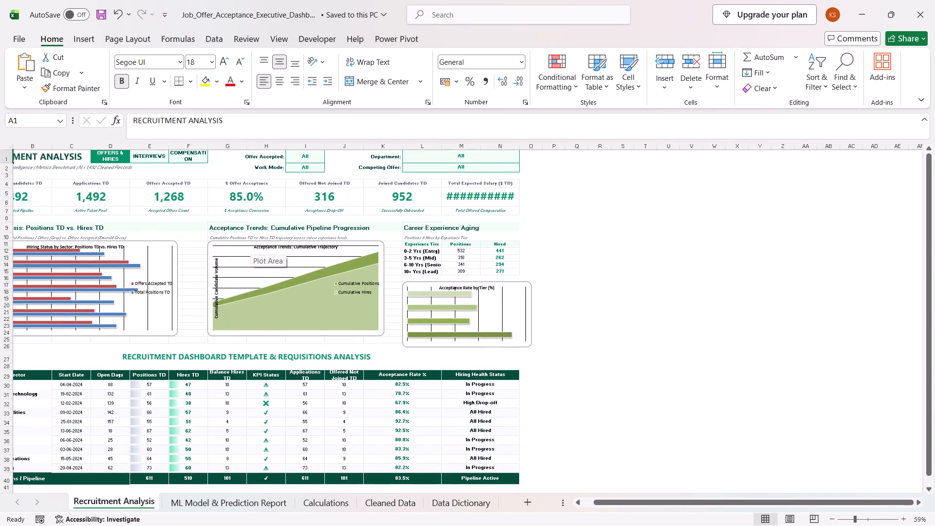
{"action": "scroll", "coordinate": [250, 245], "scroll_direction": "up", "scroll_amount": 1}
{"action": "scroll", "coordinate": [250, 245], "scroll_direction": "right", "scroll_amount": 1}
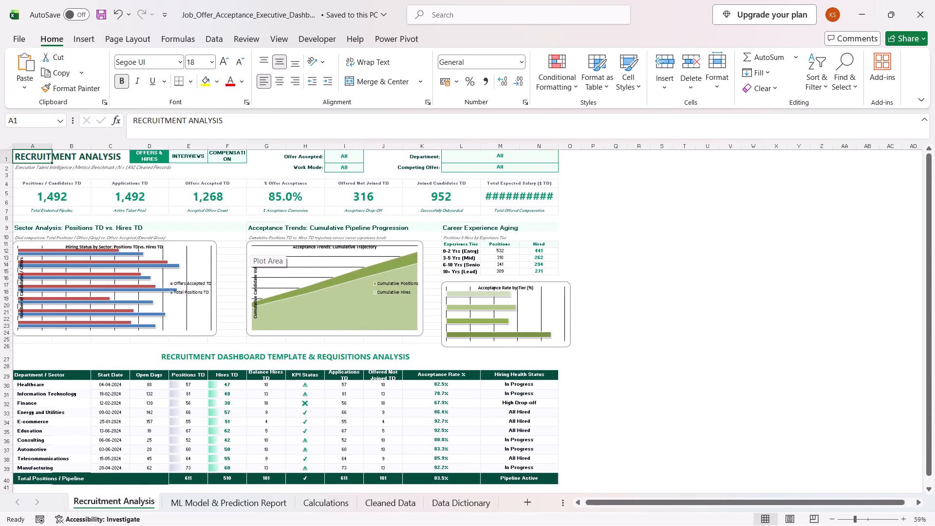
{"action": "scroll", "coordinate": [250, 245], "scroll_direction": "right", "scroll_amount": 1}
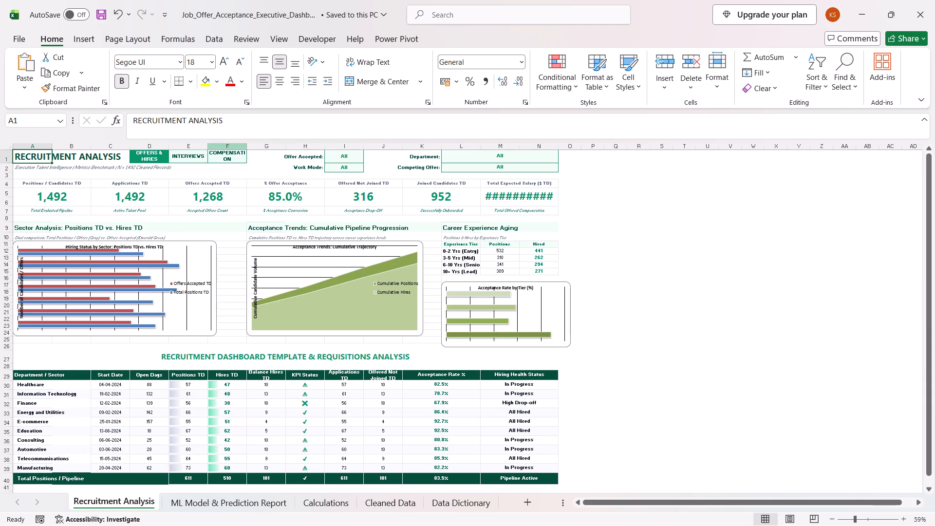
{"action": "scroll", "coordinate": [266, 259], "scroll_direction": "up", "scroll_amount": 1}
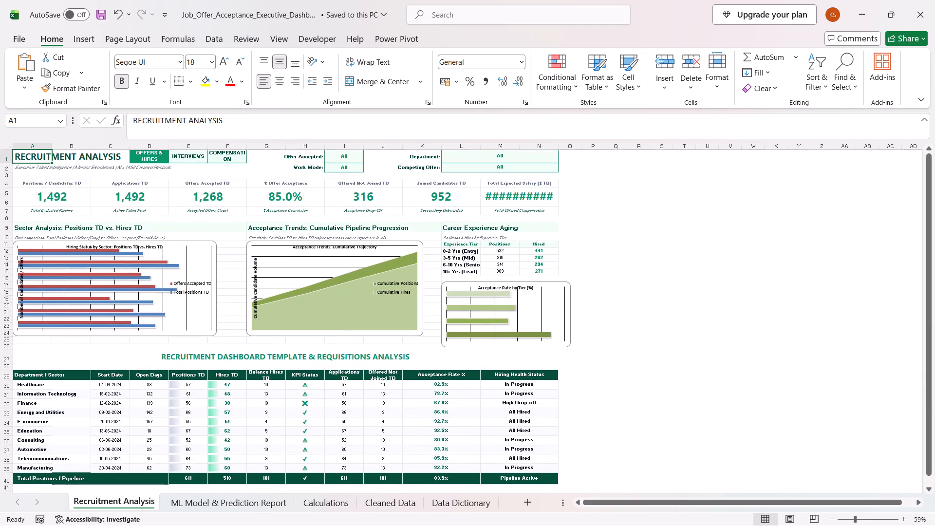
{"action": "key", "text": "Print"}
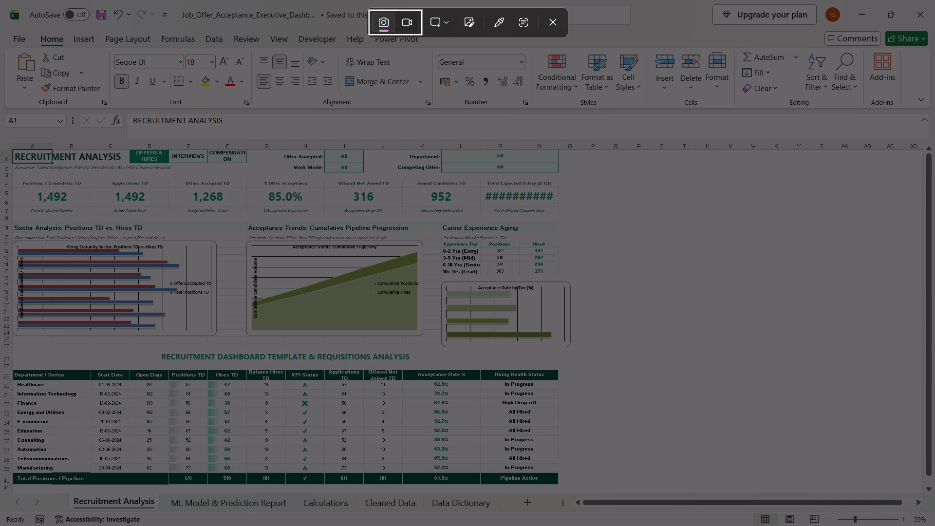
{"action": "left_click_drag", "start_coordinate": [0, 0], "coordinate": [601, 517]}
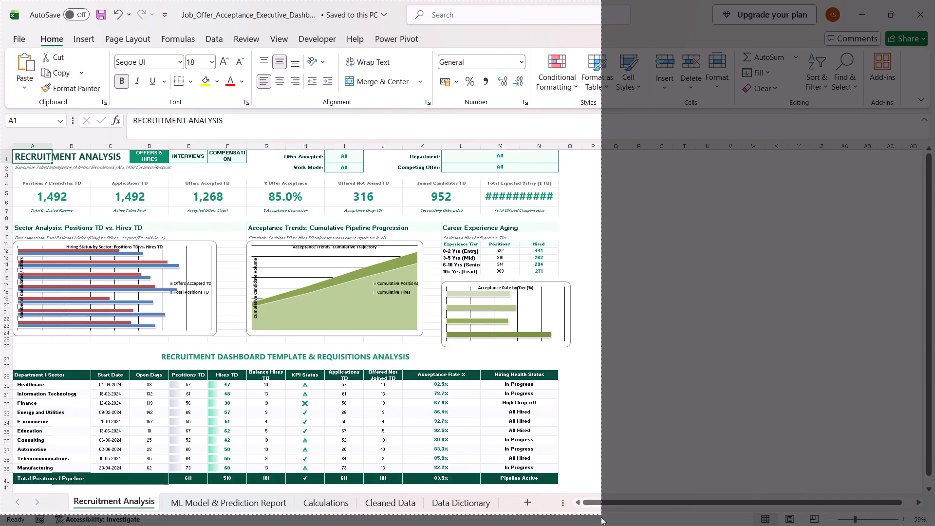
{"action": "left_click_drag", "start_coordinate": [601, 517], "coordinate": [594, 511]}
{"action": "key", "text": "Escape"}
Capture a screen snip covering the full Recruitment Analysis dashboard, from the ribbon down to the sheet tabs and across to column O.
{"action": "key", "text": "Print"}
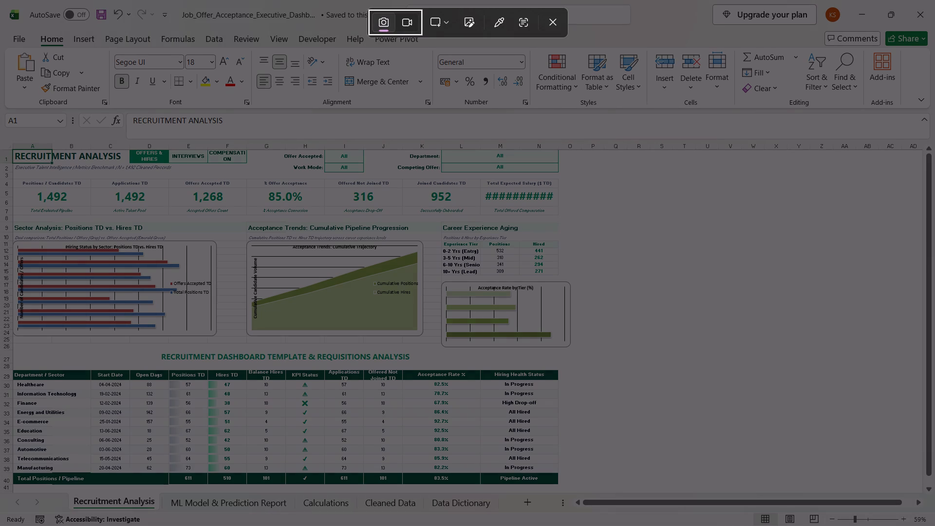
{"action": "left_click_drag", "start_coordinate": [0, 31], "coordinate": [634, 525]}
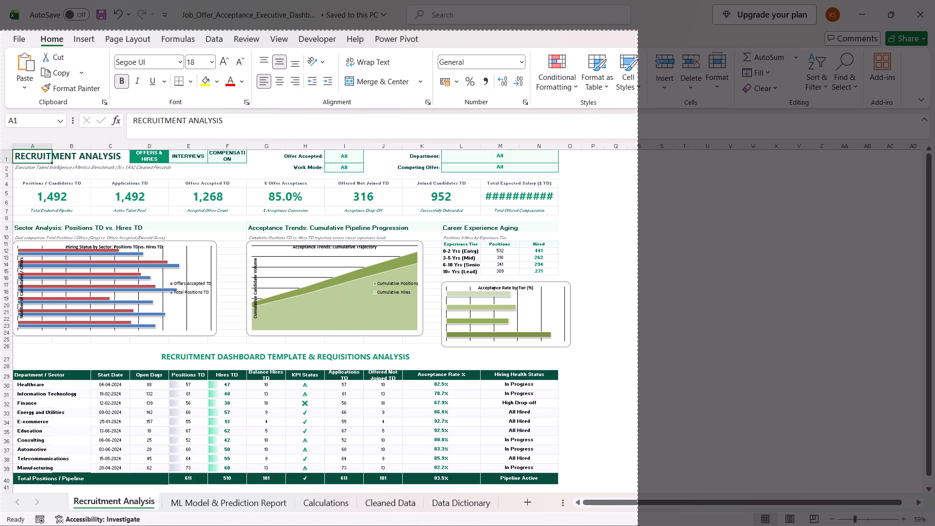
{"action": "left_click_drag", "start_coordinate": [634, 525], "coordinate": [570, 525]}
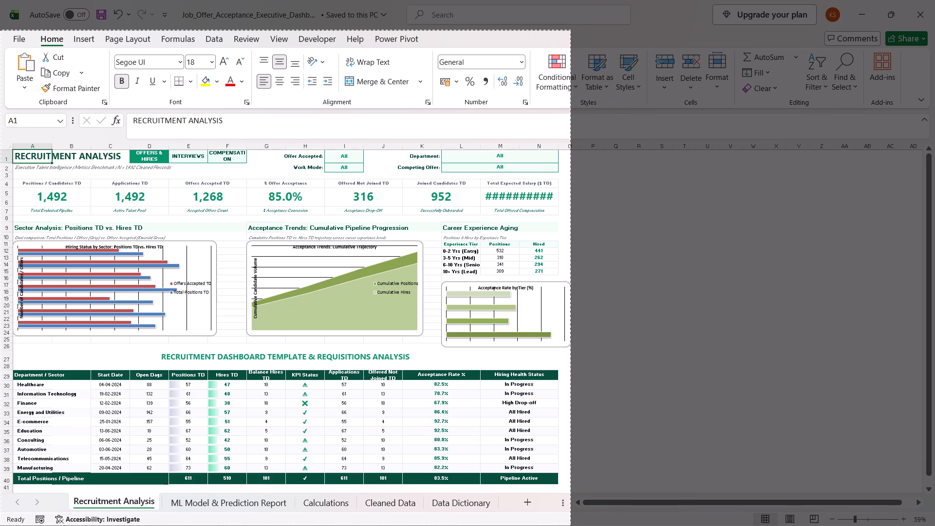
{"action": "left_click_drag", "start_coordinate": [570, 525], "coordinate": [569, 512]}
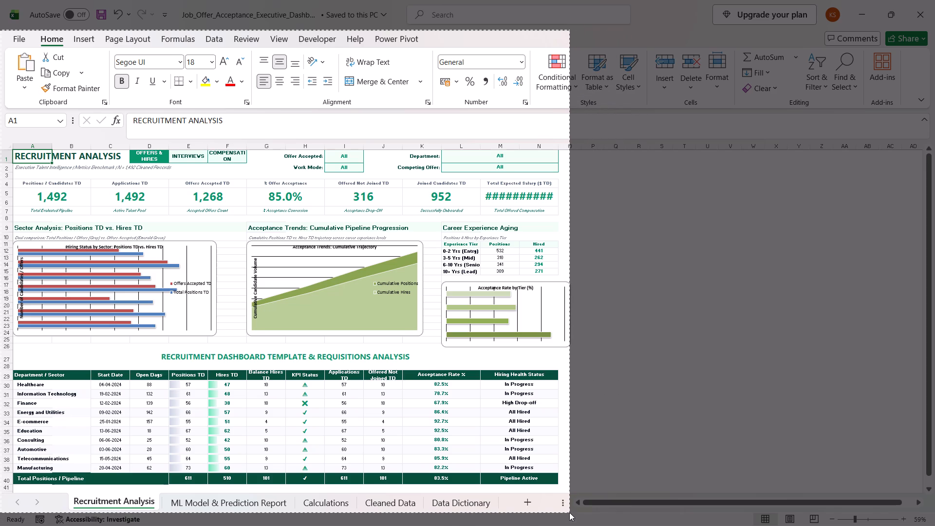
{"action": "left_click_drag", "start_coordinate": [569, 512], "coordinate": [582, 512]}
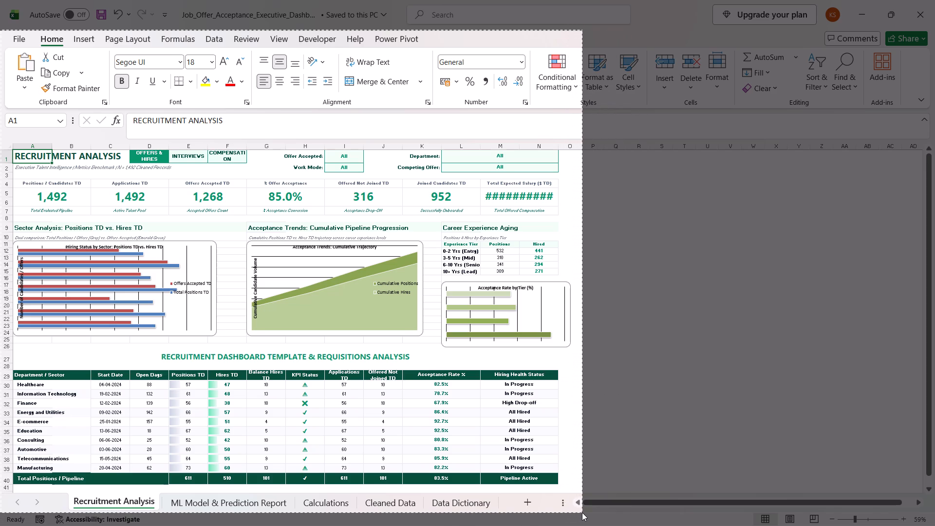
{"action": "left_click_drag", "start_coordinate": [582, 512], "coordinate": [580, 513]}
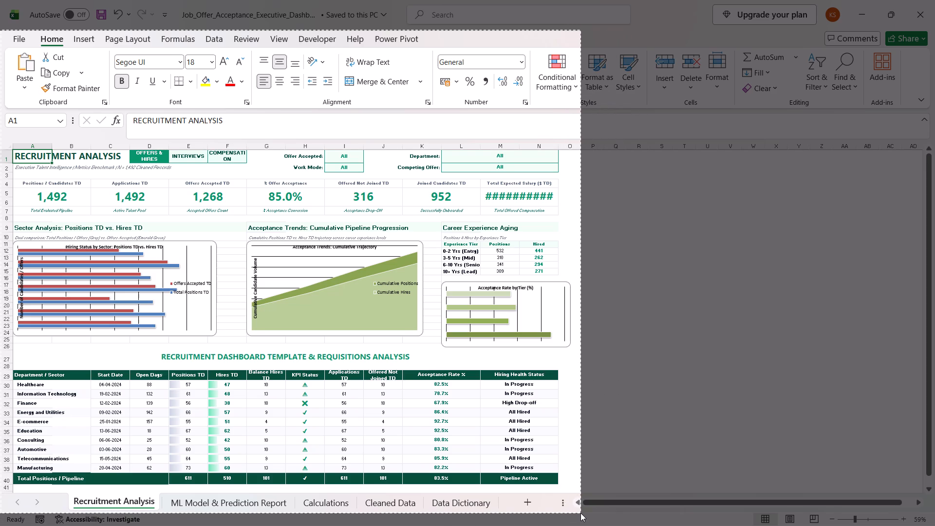
{"action": "left_click_drag", "start_coordinate": [580, 513], "coordinate": [580, 513]}
Switch to the Word report and place the cursor in the section 9.1 placeholder under "Dashboard screenshot – overall view".
{"action": "scroll", "coordinate": [186, 373], "scroll_direction": "up", "scroll_amount": 1}
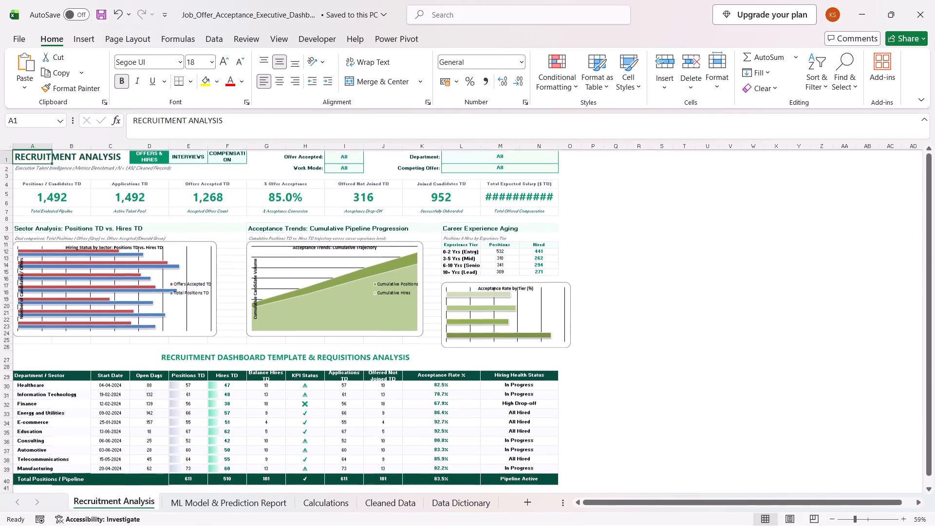
{"action": "left_click", "coordinate": [597, 511]}
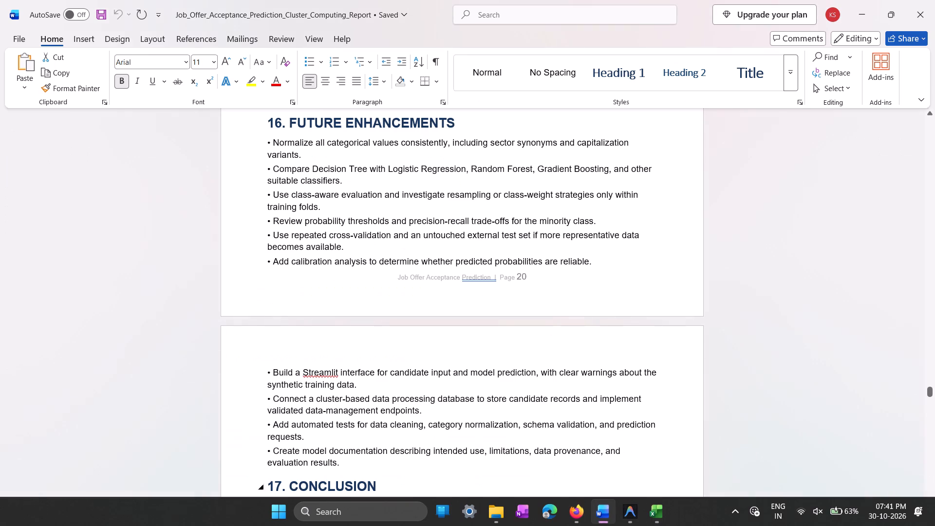
{"action": "scroll", "coordinate": [457, 337], "scroll_direction": "down", "scroll_amount": 3}
{"action": "scroll", "coordinate": [457, 337], "scroll_direction": "up", "scroll_amount": 4}
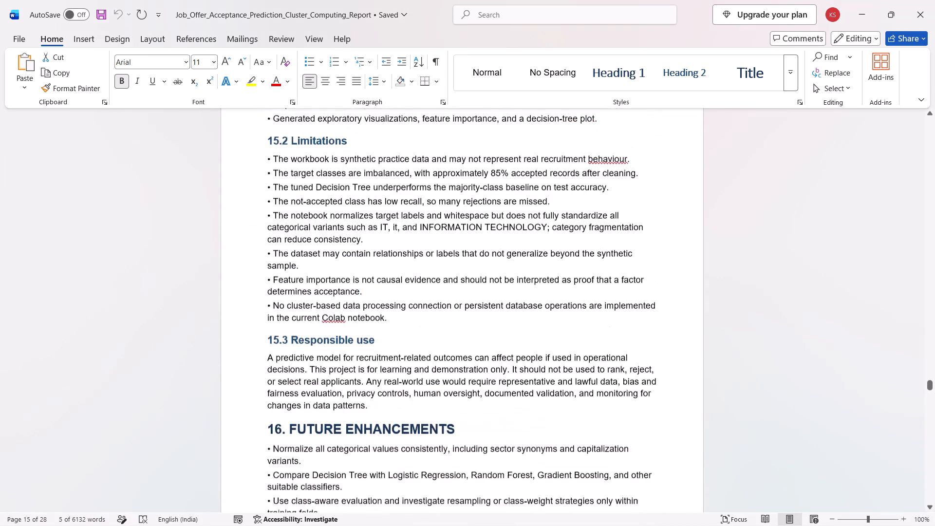
{"action": "scroll", "coordinate": [457, 337], "scroll_direction": "up", "scroll_amount": 5}
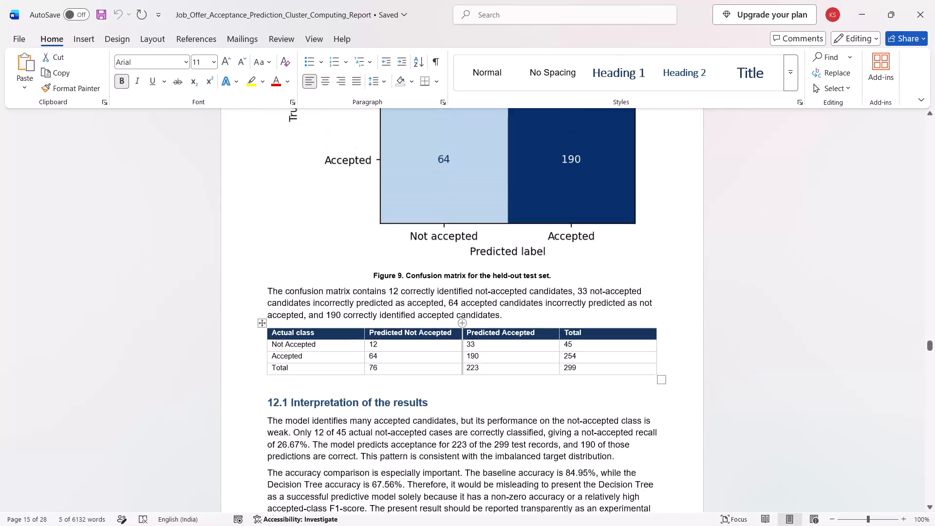
{"action": "scroll", "coordinate": [457, 337], "scroll_direction": "up", "scroll_amount": 5}
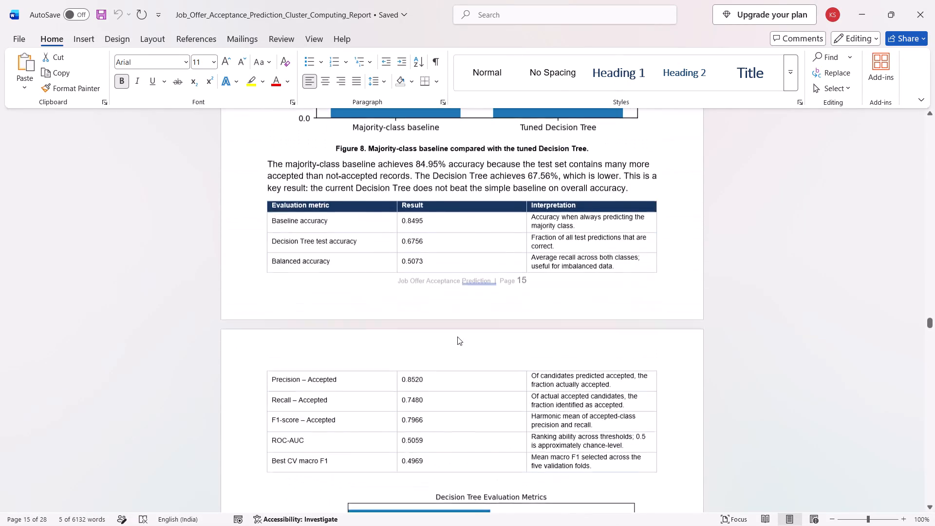
{"action": "scroll", "coordinate": [457, 337], "scroll_direction": "up", "scroll_amount": 4}
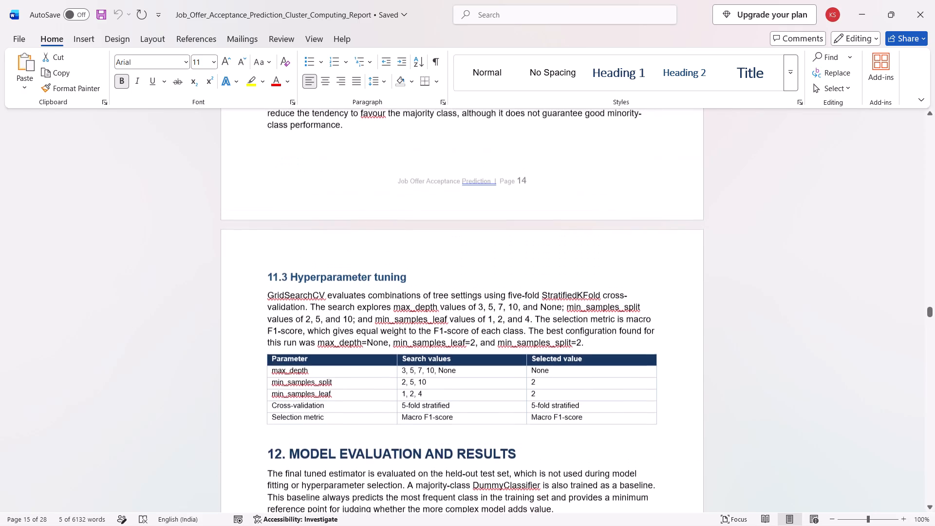
{"action": "scroll", "coordinate": [457, 337], "scroll_direction": "up", "scroll_amount": 5}
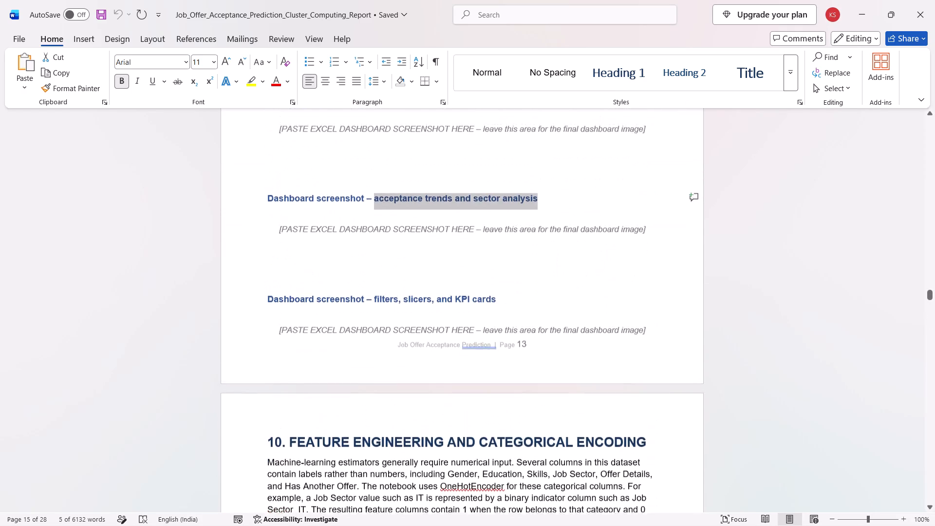
{"action": "scroll", "coordinate": [457, 337], "scroll_direction": "up", "scroll_amount": 1}
{"action": "left_click", "coordinate": [384, 237]}
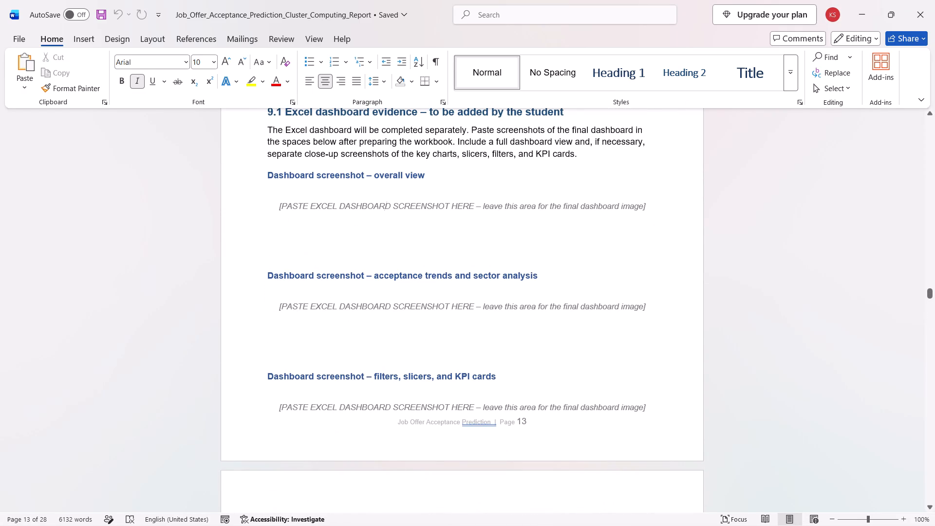
Switch to the Excel dashboard and capture a screen snip of only the Sector Analysis and Acceptance Trends charts, including their headings.
{"action": "key", "text": "alt+Tab"}
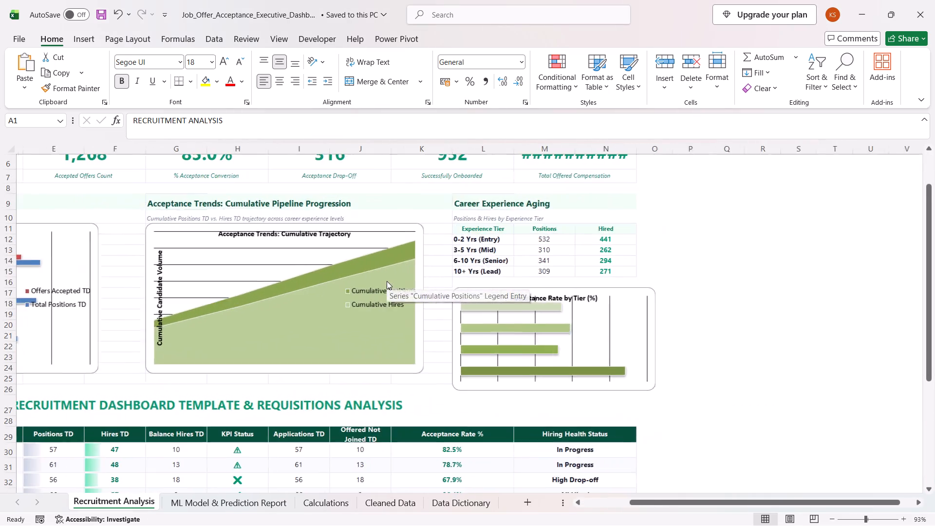
{"action": "scroll", "coordinate": [387, 281], "scroll_direction": "right", "scroll_amount": 3}
{"action": "key", "text": "alt+Tab"}
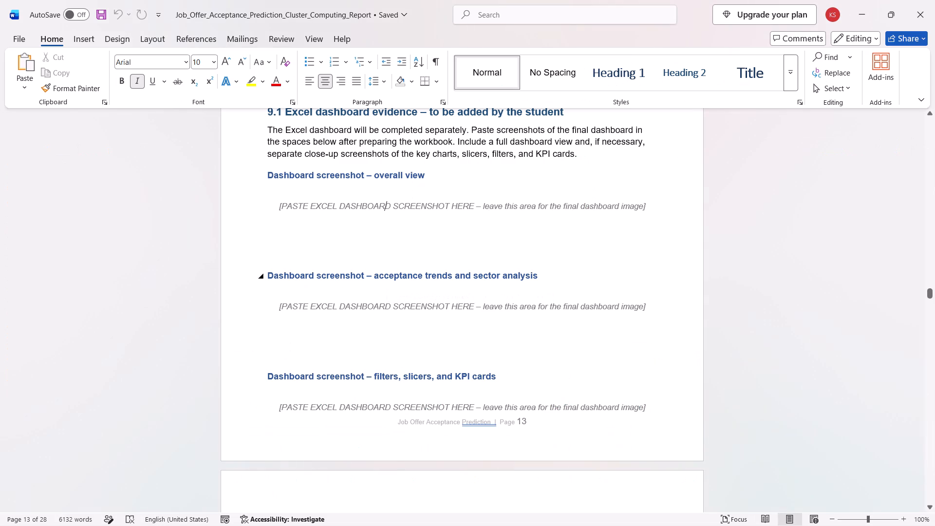
{"action": "key", "text": "alt+Tab"}
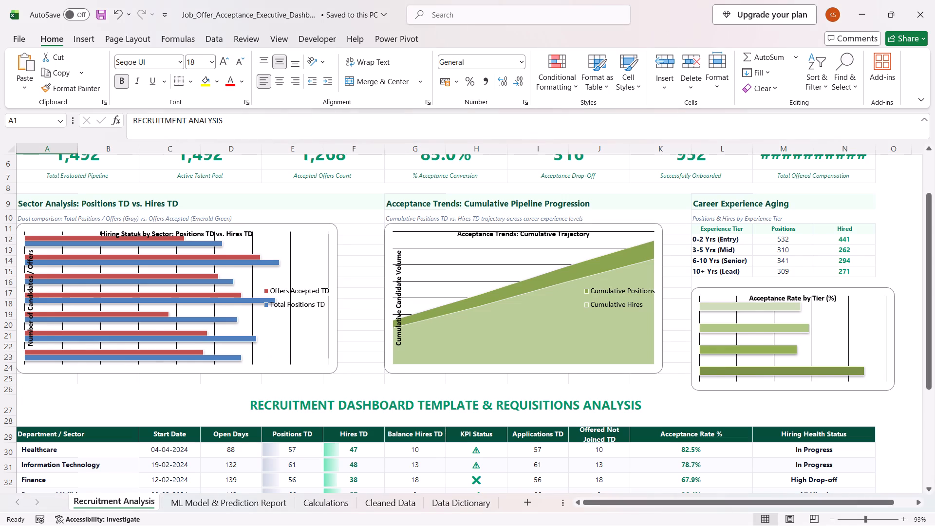
{"action": "scroll", "coordinate": [443, 302], "scroll_direction": "right", "scroll_amount": 3}
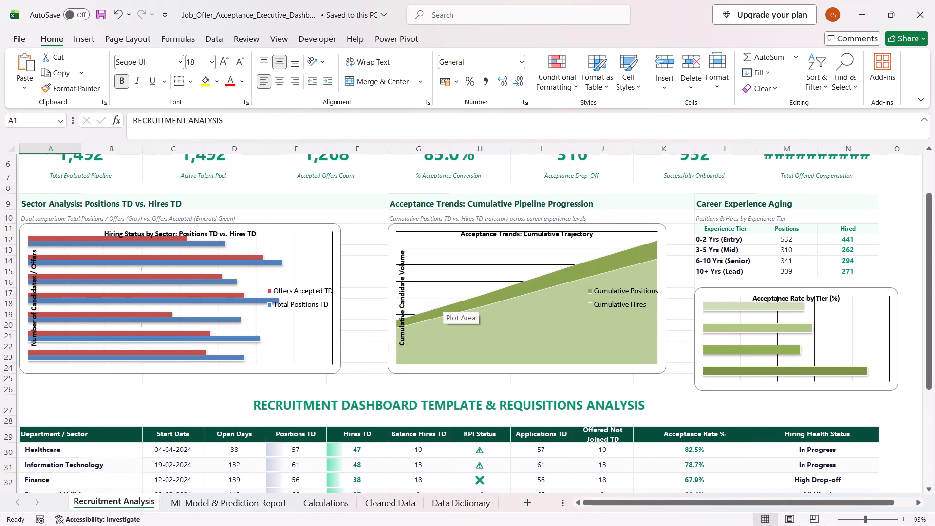
{"action": "scroll", "coordinate": [443, 302], "scroll_direction": "right", "scroll_amount": 1}
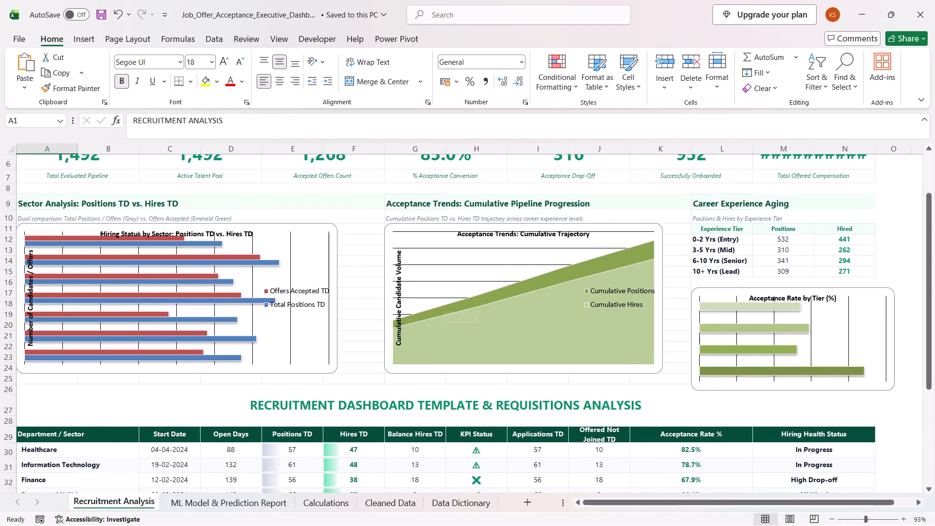
{"action": "key", "text": "Print"}
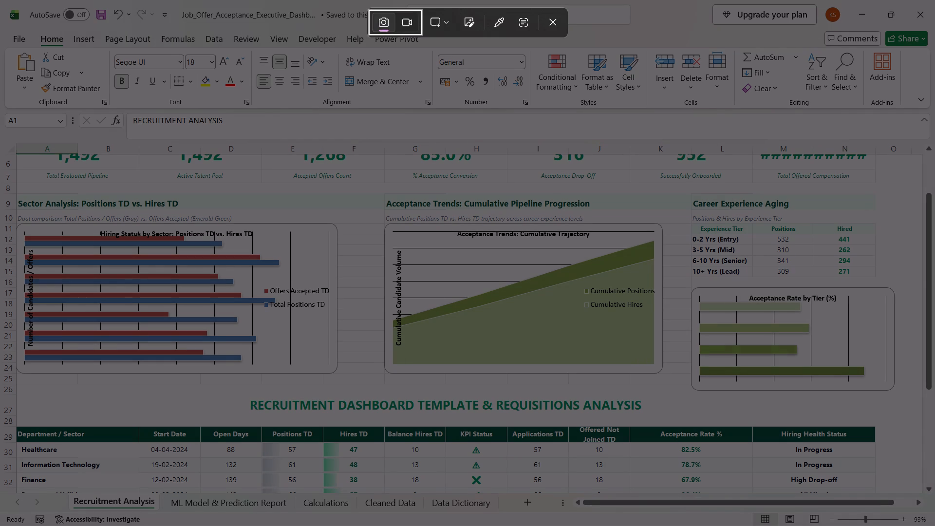
{"action": "left_click_drag", "start_coordinate": [18, 193], "coordinate": [639, 380]}
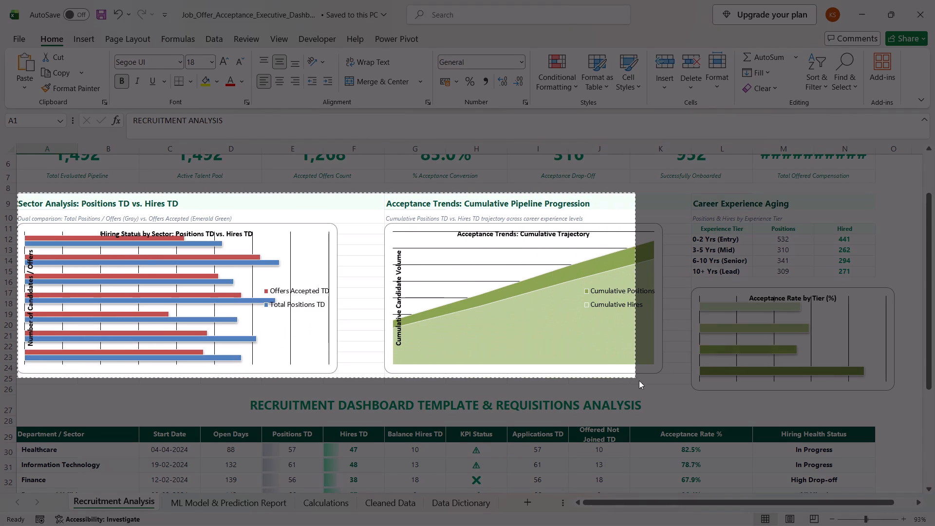
{"action": "left_click_drag", "start_coordinate": [639, 380], "coordinate": [669, 374]}
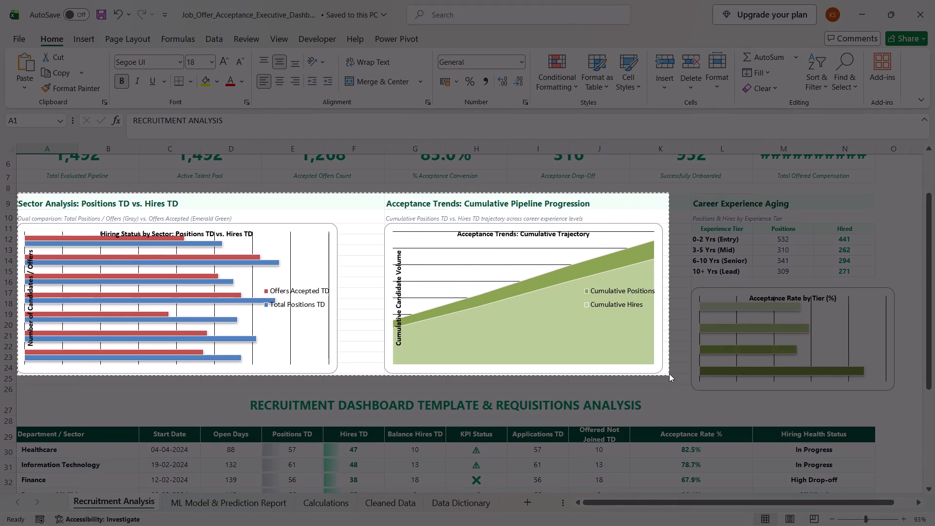
{"action": "left_click_drag", "start_coordinate": [669, 374], "coordinate": [669, 376]}
{"action": "left_click_drag", "start_coordinate": [669, 376], "coordinate": [669, 376]}
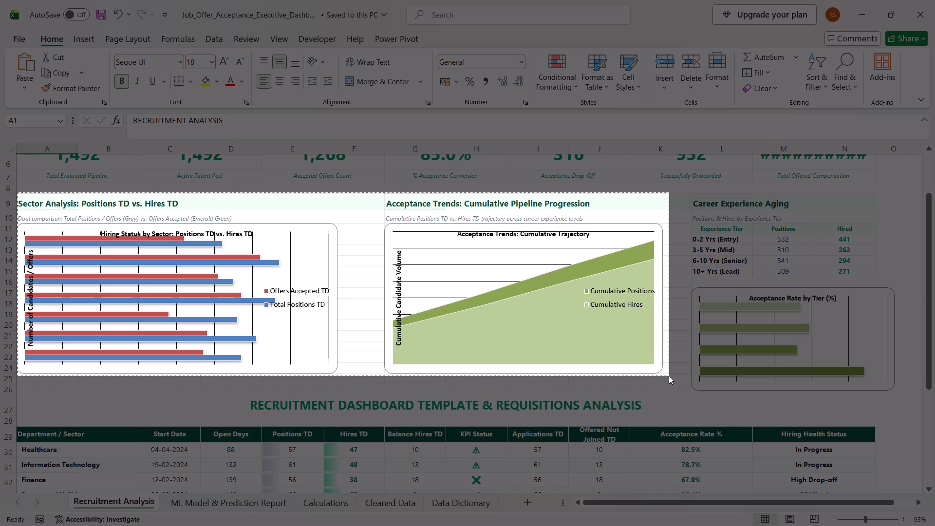
{"action": "left_click_drag", "start_coordinate": [669, 376], "coordinate": [669, 375]}
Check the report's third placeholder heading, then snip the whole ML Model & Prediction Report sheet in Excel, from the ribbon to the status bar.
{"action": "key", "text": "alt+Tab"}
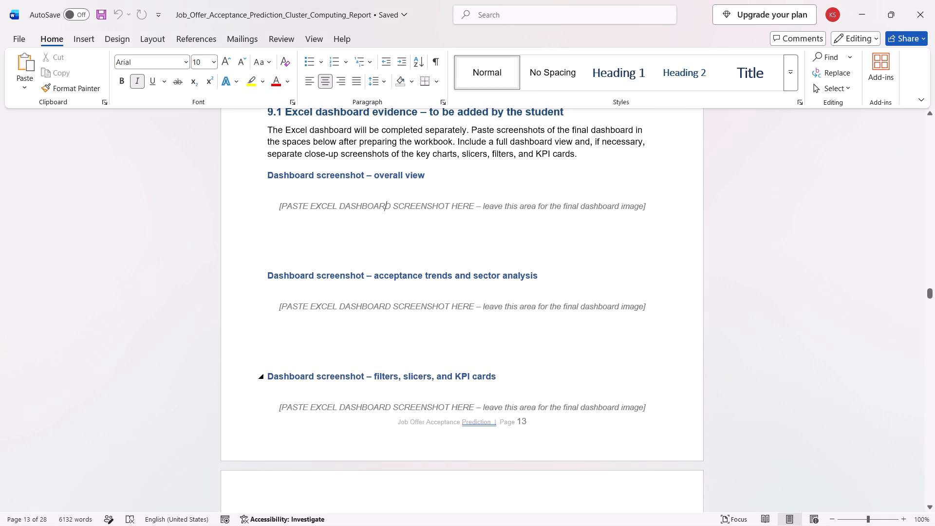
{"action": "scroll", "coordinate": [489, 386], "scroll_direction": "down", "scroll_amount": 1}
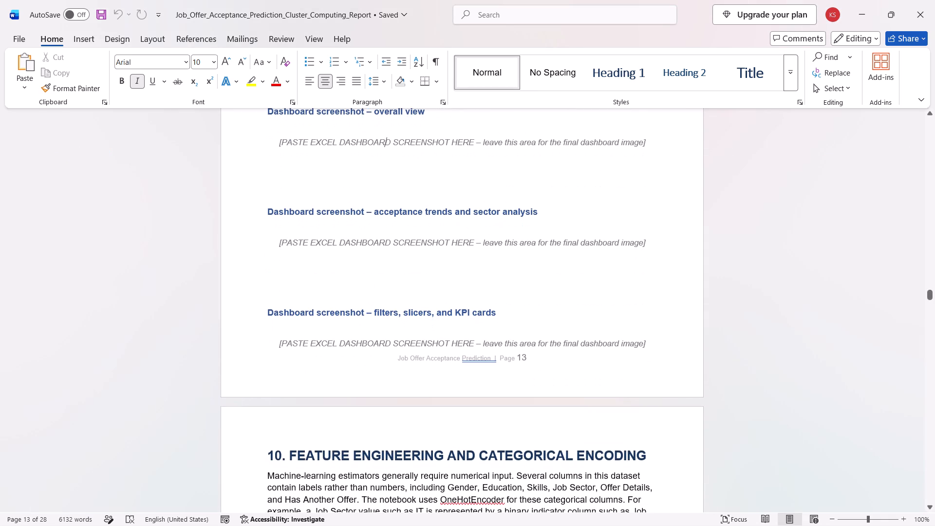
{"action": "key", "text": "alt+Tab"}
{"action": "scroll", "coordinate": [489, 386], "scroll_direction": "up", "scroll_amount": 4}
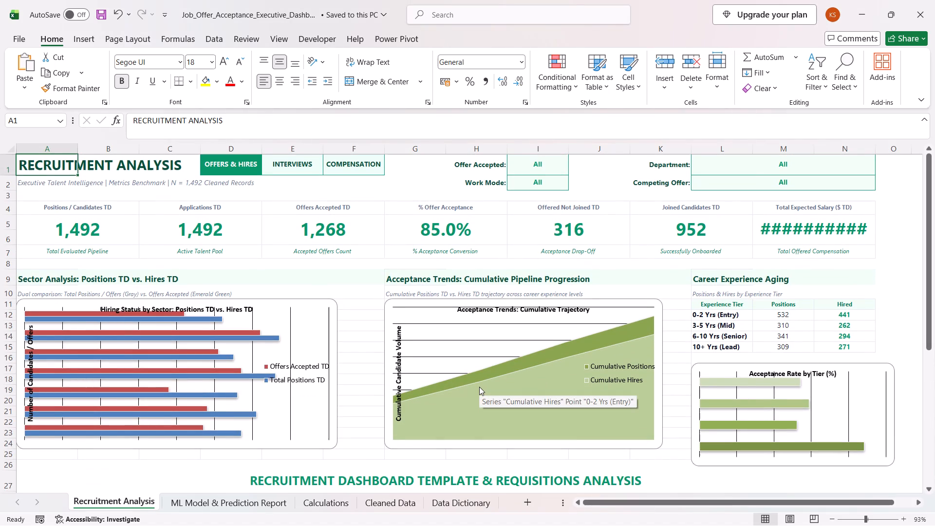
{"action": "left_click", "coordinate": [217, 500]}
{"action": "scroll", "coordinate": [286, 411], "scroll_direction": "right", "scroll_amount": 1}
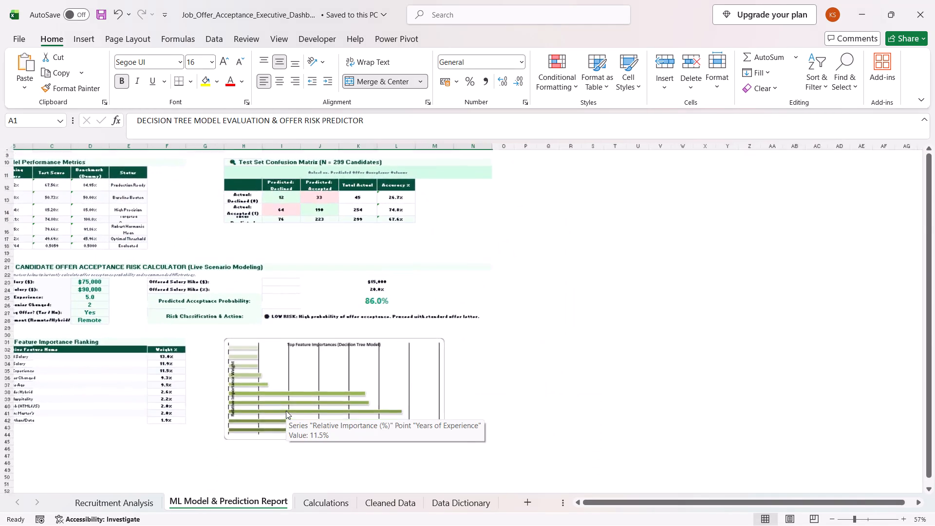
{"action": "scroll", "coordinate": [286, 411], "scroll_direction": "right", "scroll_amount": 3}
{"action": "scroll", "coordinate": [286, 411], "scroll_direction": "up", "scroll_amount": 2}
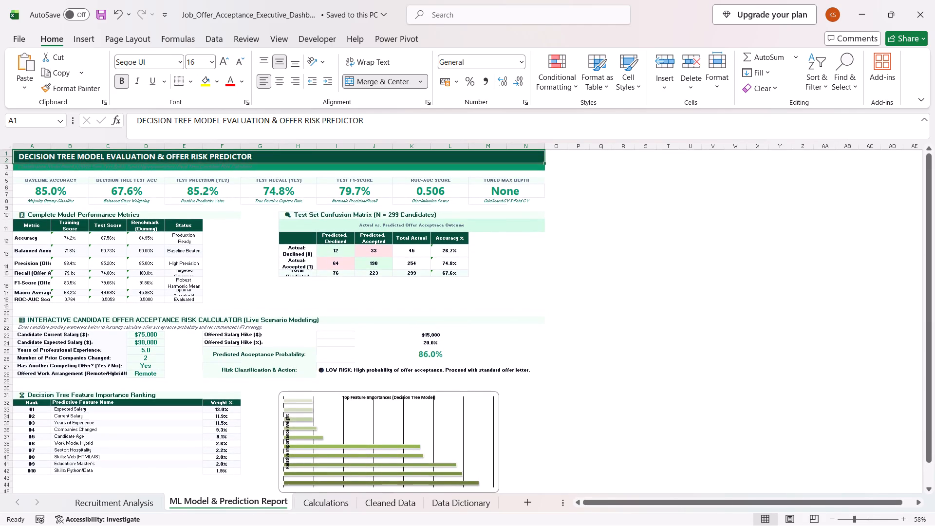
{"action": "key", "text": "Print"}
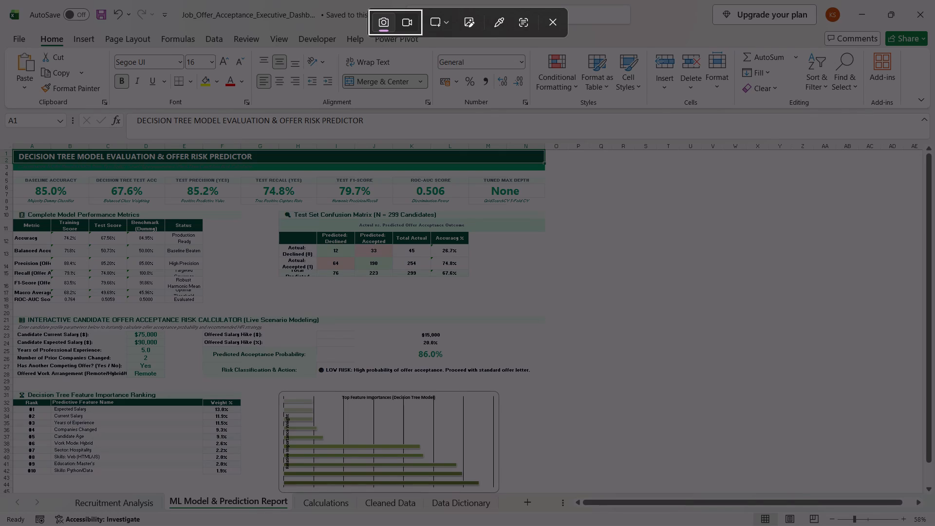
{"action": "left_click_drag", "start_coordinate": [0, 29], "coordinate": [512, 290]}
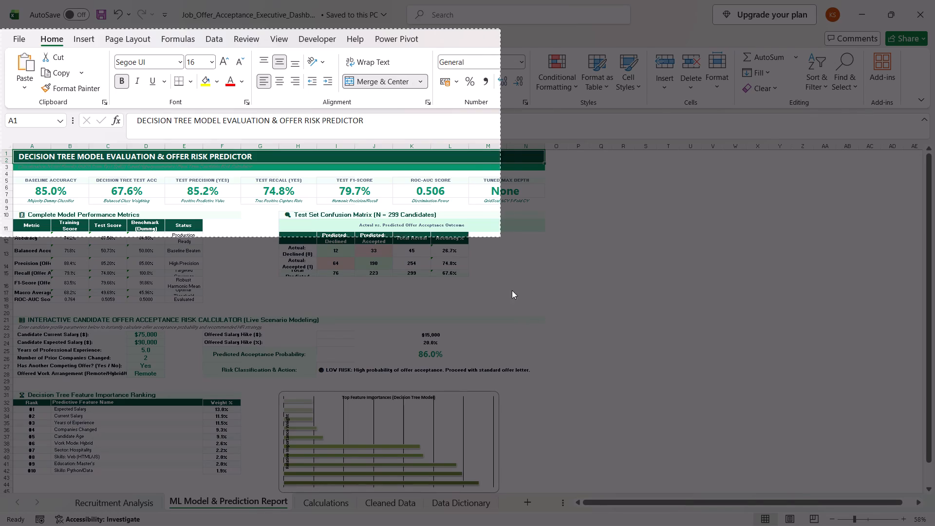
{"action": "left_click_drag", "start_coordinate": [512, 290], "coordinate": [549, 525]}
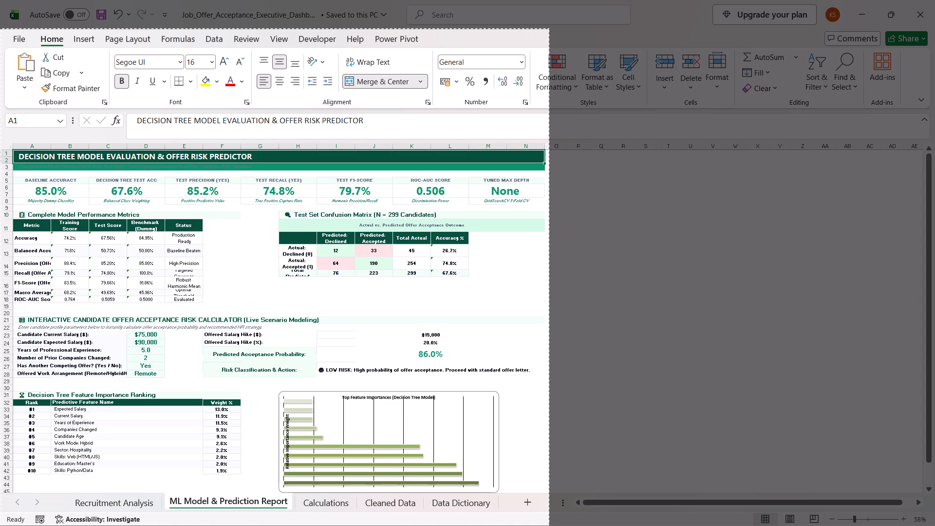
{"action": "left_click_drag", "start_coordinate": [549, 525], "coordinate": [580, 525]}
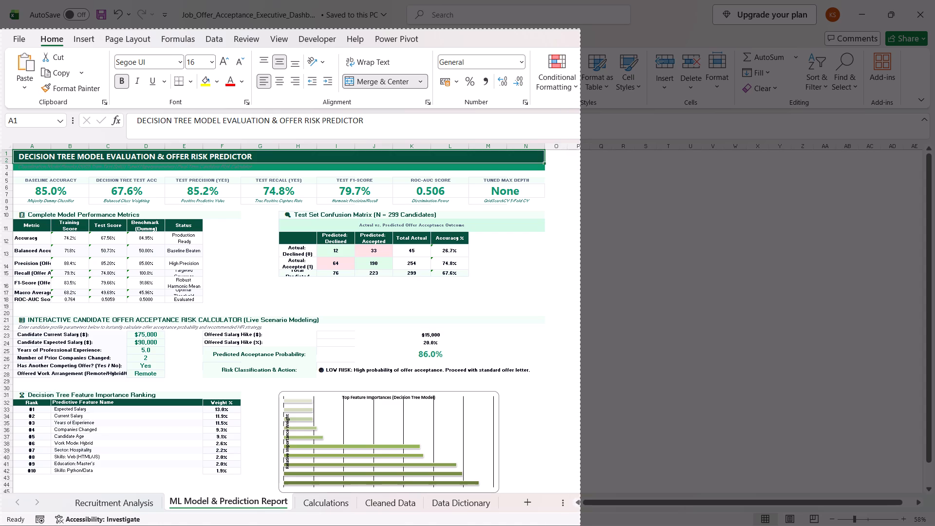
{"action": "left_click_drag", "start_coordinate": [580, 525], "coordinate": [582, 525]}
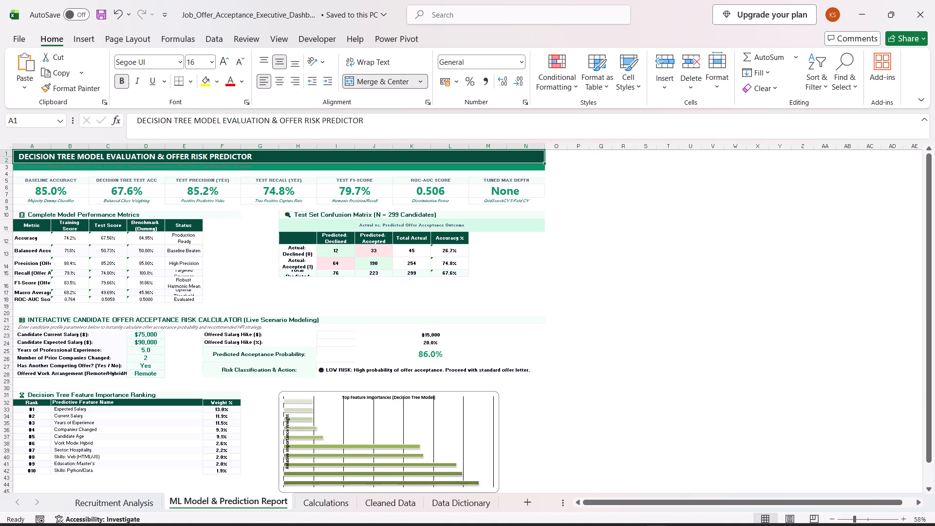
Return to the Recruitment Analysis sheet and fit the whole dashboard in view, down to the Total Positions / Pipeline row.
{"action": "left_click", "coordinate": [117, 500]}
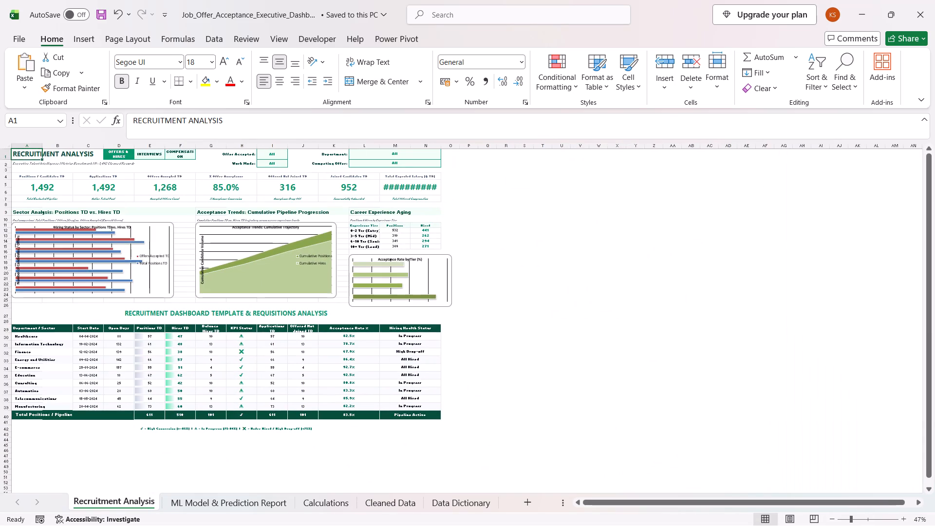
{"action": "scroll", "coordinate": [228, 327], "scroll_direction": "right", "scroll_amount": 2}
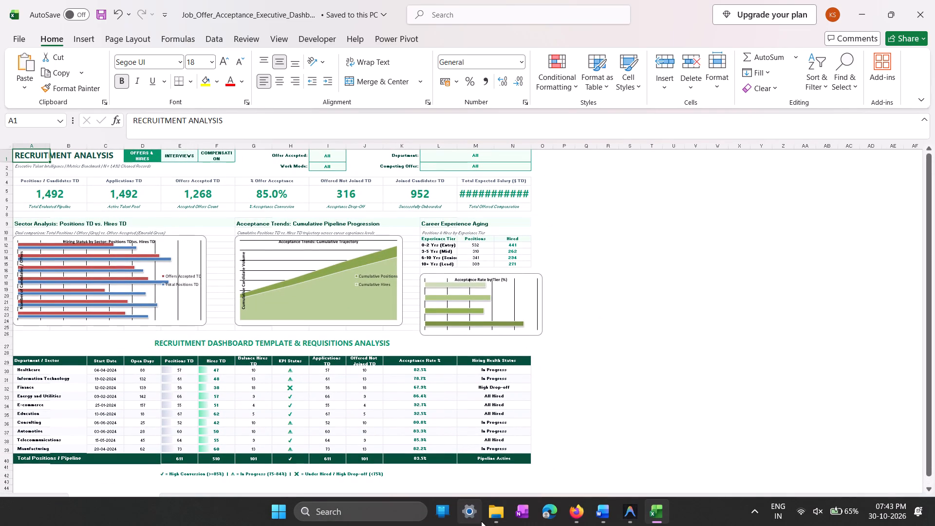
{"action": "left_click", "coordinate": [493, 518]}
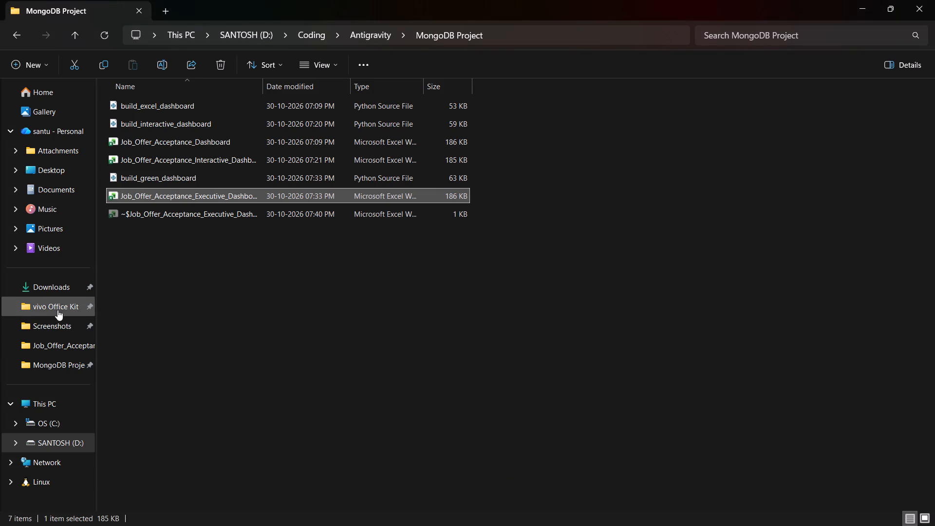
{"action": "left_click", "coordinate": [54, 290]}
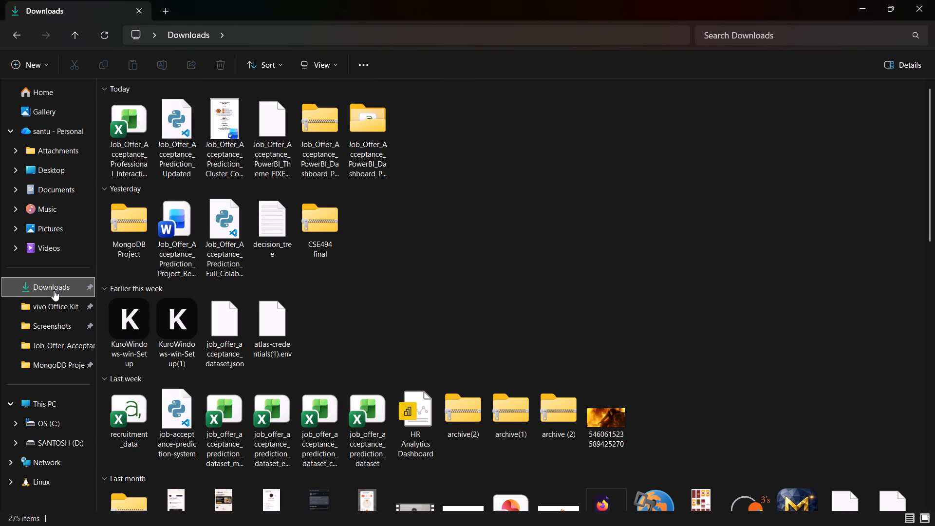
{"action": "double_click", "coordinate": [56, 327]}
{"action": "scroll", "coordinate": [720, 249], "scroll_direction": "down", "scroll_amount": 2}
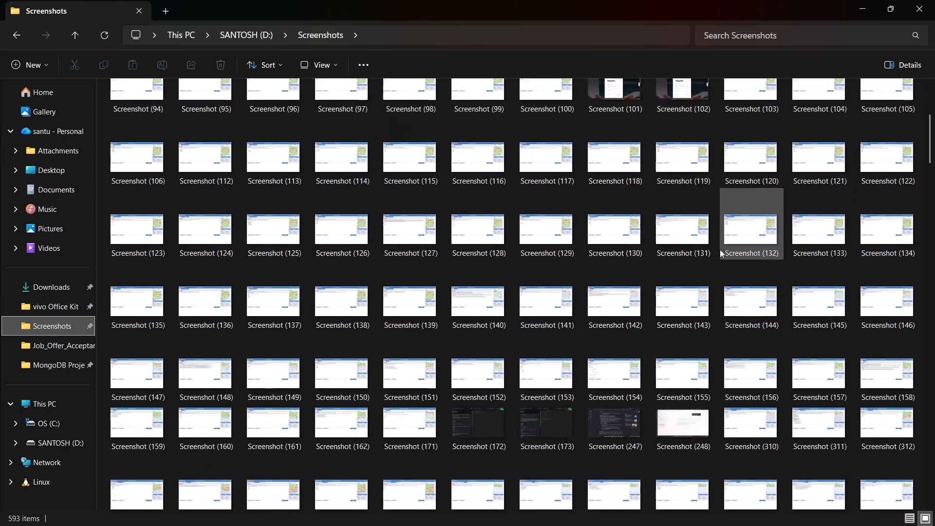
{"action": "scroll", "coordinate": [720, 249], "scroll_direction": "down", "scroll_amount": 20}
{"action": "scroll", "coordinate": [720, 249], "scroll_direction": "down", "scroll_amount": 10}
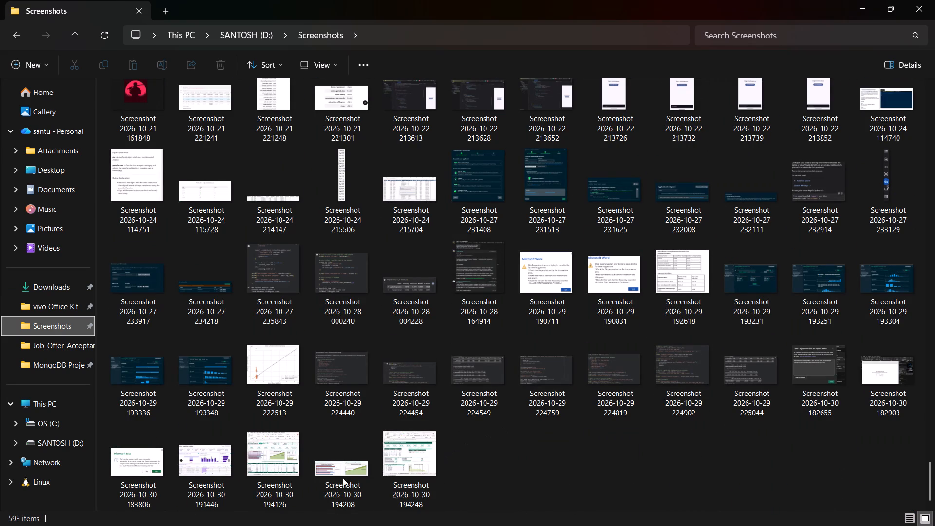
{"action": "double_click", "coordinate": [262, 457]}
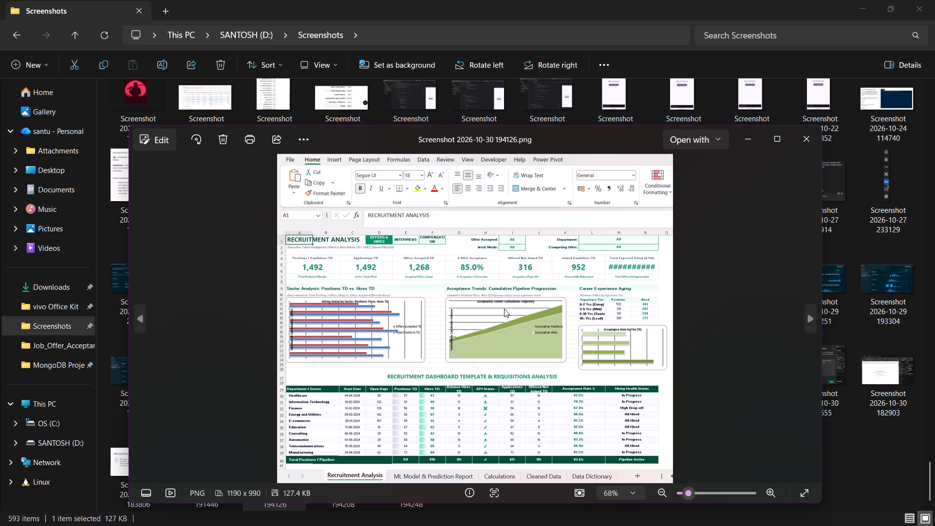
{"action": "key", "text": "Left"}
{"action": "key", "text": "Right"}
{"action": "key", "text": "Delete"}
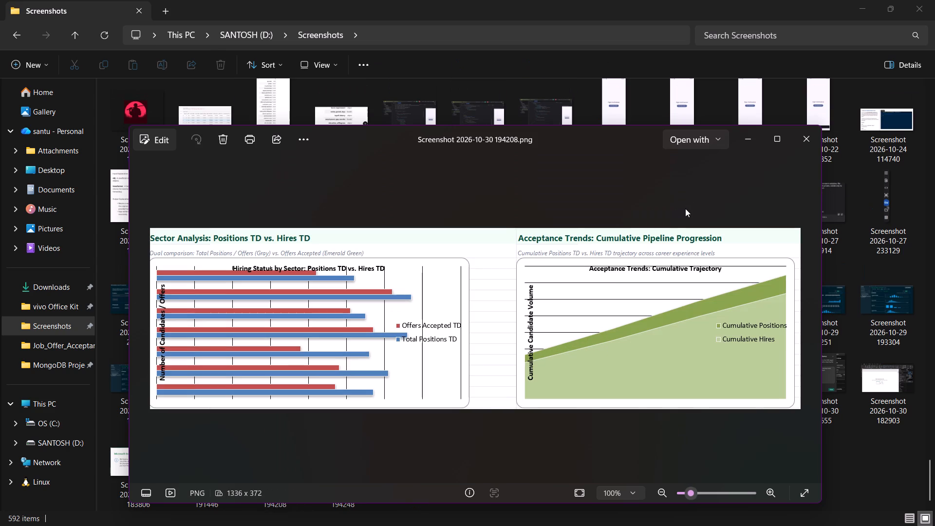
{"action": "key", "text": "Right"}
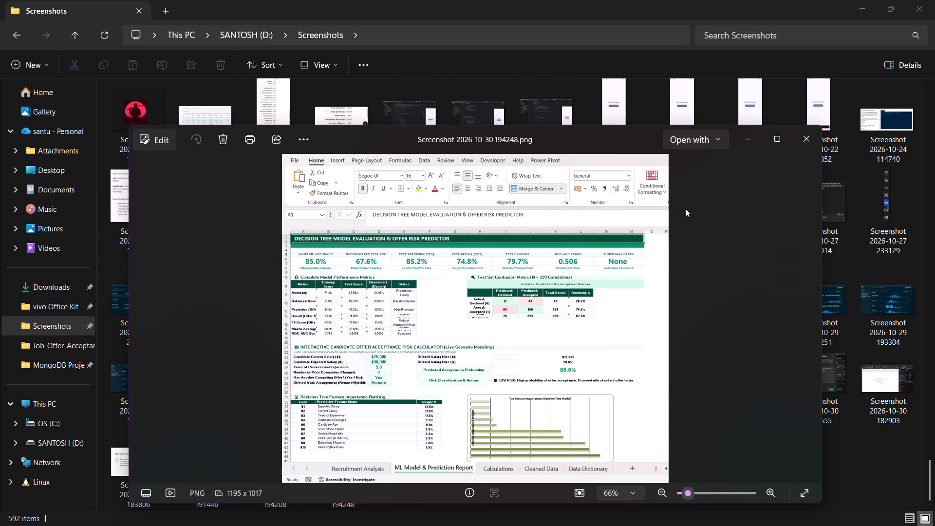
{"action": "key", "text": "Delete"}
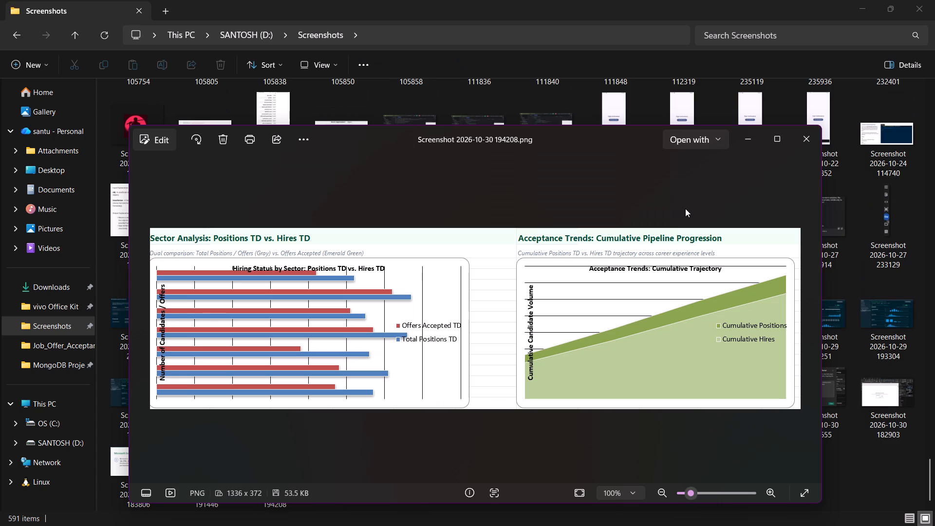
{"action": "key", "text": "Left"}
{"action": "key", "text": "Left"}
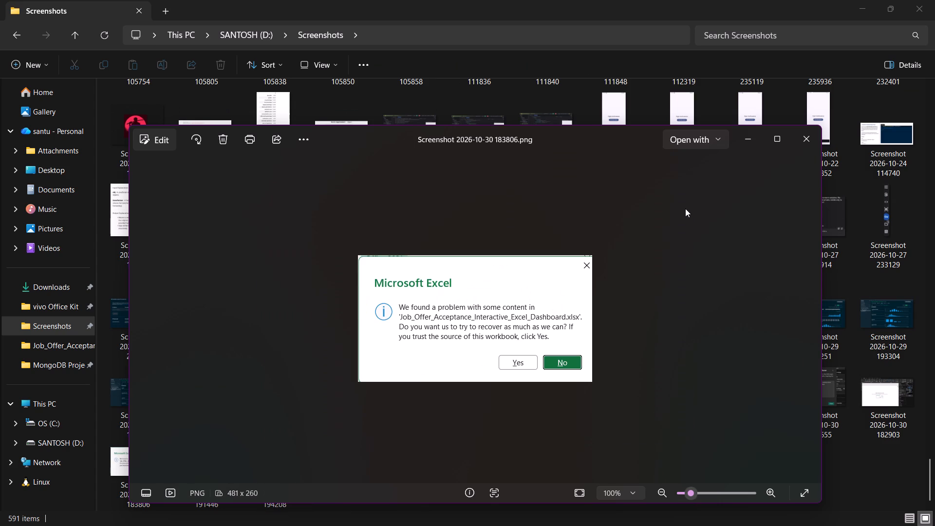
{"action": "left_click", "coordinate": [805, 146]}
Leave the Screenshots folder and switch back to the Recruitment Analysis sheet in the Excel dashboard workbook.
{"action": "scroll", "coordinate": [467, 357], "scroll_direction": "down", "scroll_amount": 4}
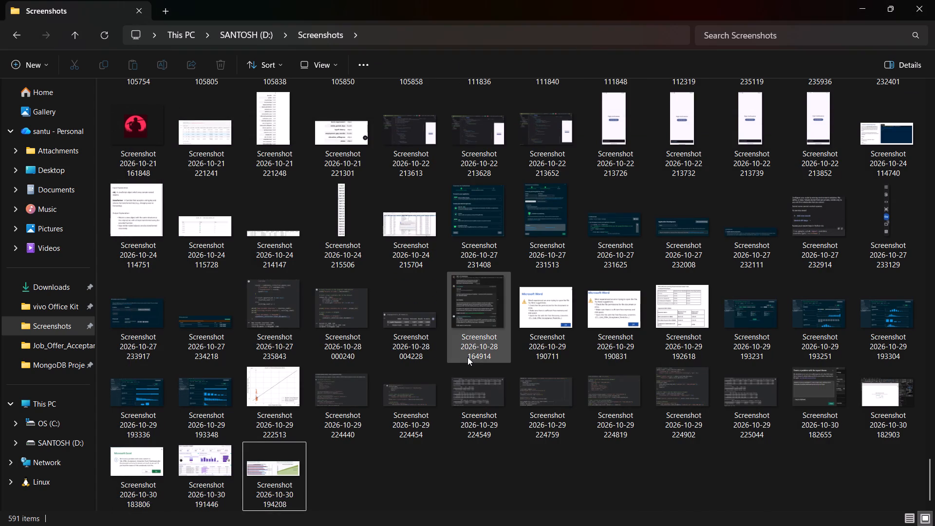
{"action": "scroll", "coordinate": [467, 357], "scroll_direction": "down", "scroll_amount": 2}
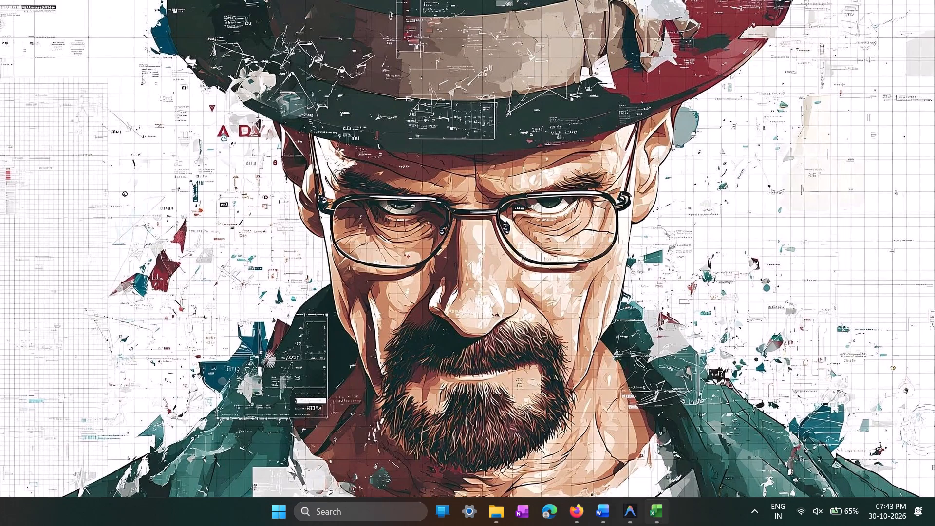
{"action": "left_click", "coordinate": [647, 513]}
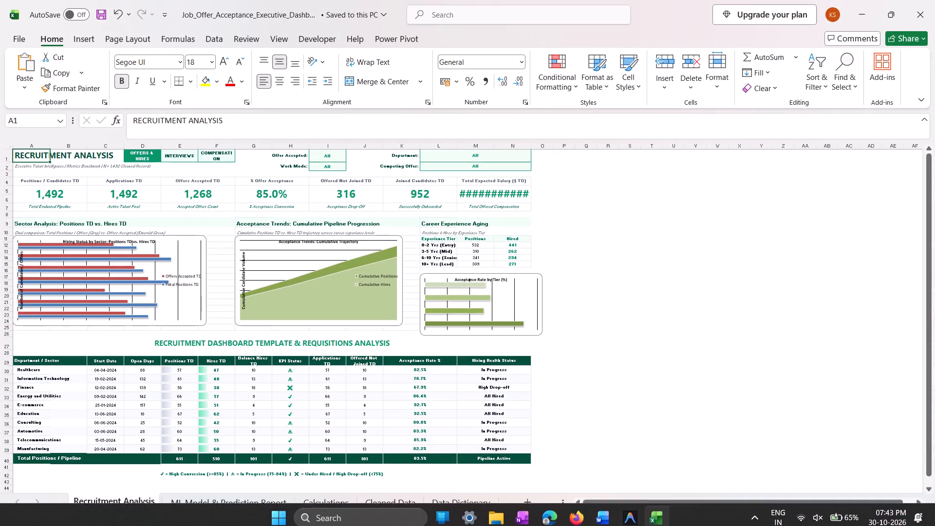
Snip the full Recruitment Analysis dashboard, from the title row down to the Total Positions / Pipeline row and including all charts.
{"action": "scroll", "coordinate": [377, 355], "scroll_direction": "up", "scroll_amount": 2}
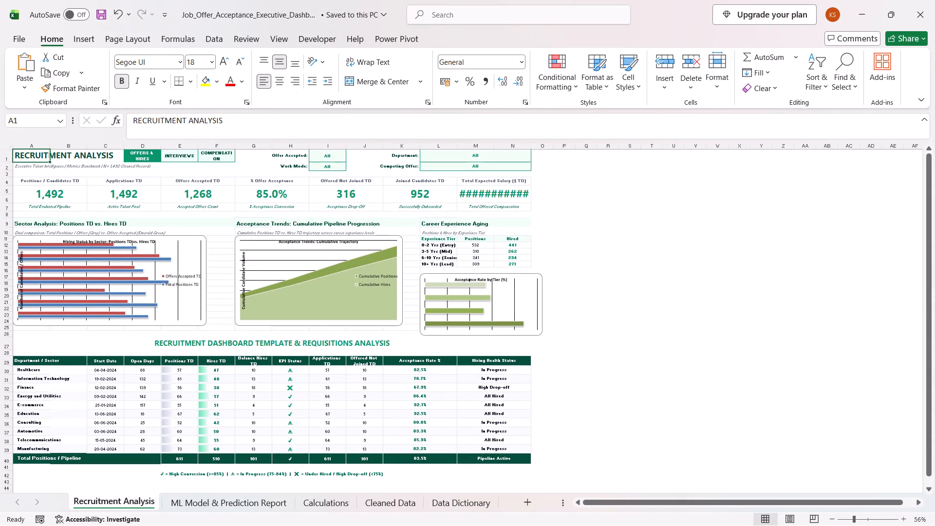
{"action": "scroll", "coordinate": [296, 392], "scroll_direction": "up", "scroll_amount": 6}
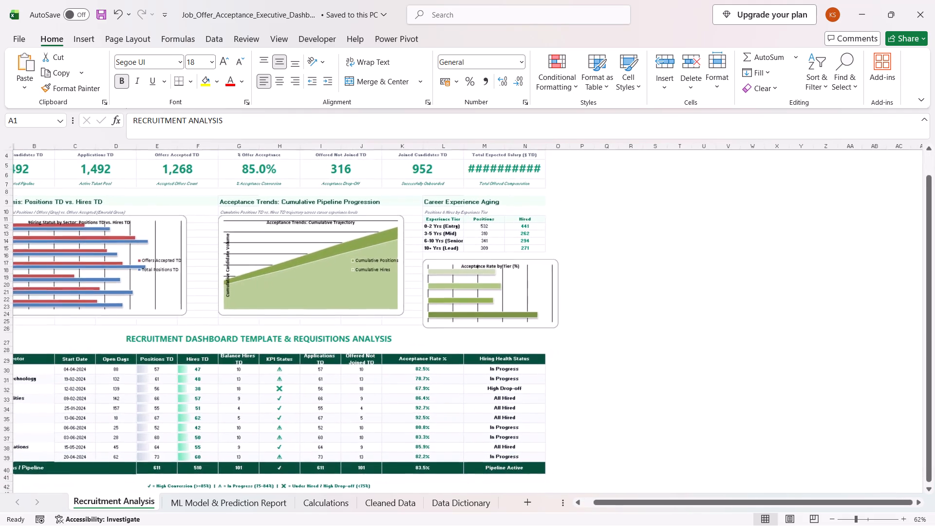
{"action": "scroll", "coordinate": [296, 392], "scroll_direction": "right", "scroll_amount": 2}
{"action": "scroll", "coordinate": [296, 392], "scroll_direction": "up", "scroll_amount": 1}
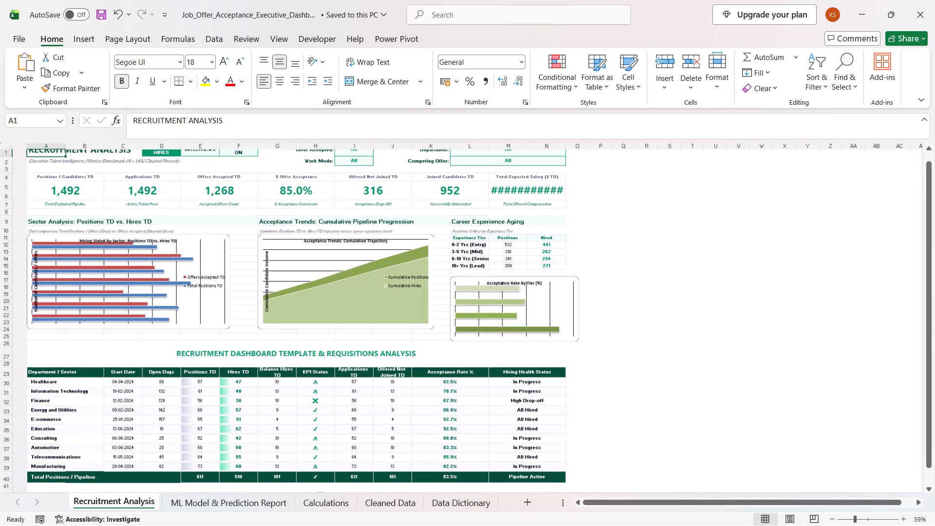
{"action": "scroll", "coordinate": [414, 346], "scroll_direction": "up", "scroll_amount": 2}
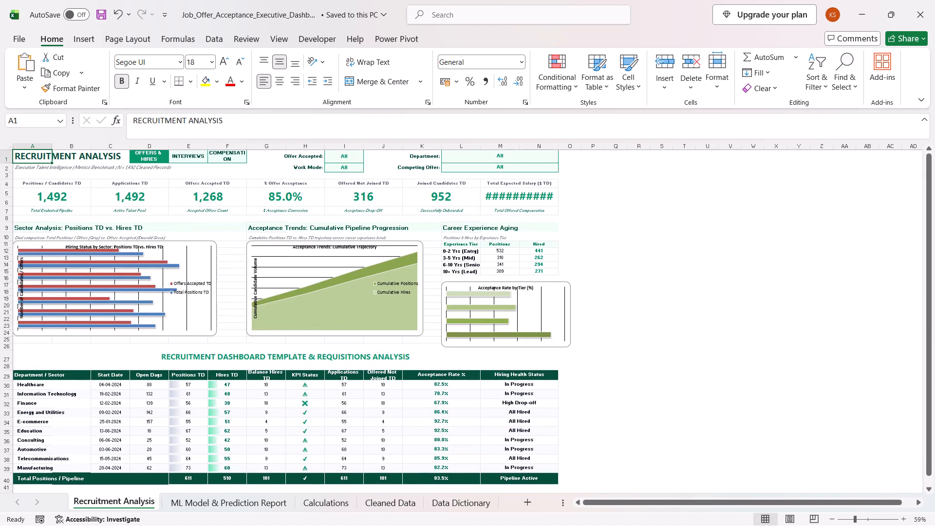
{"action": "key", "text": "Print"}
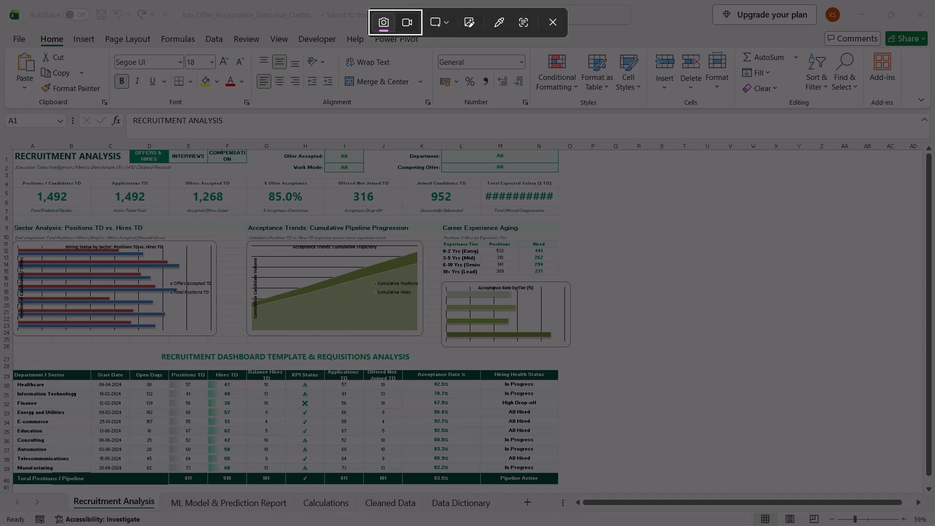
{"action": "left_click_drag", "start_coordinate": [0, 142], "coordinate": [544, 464]}
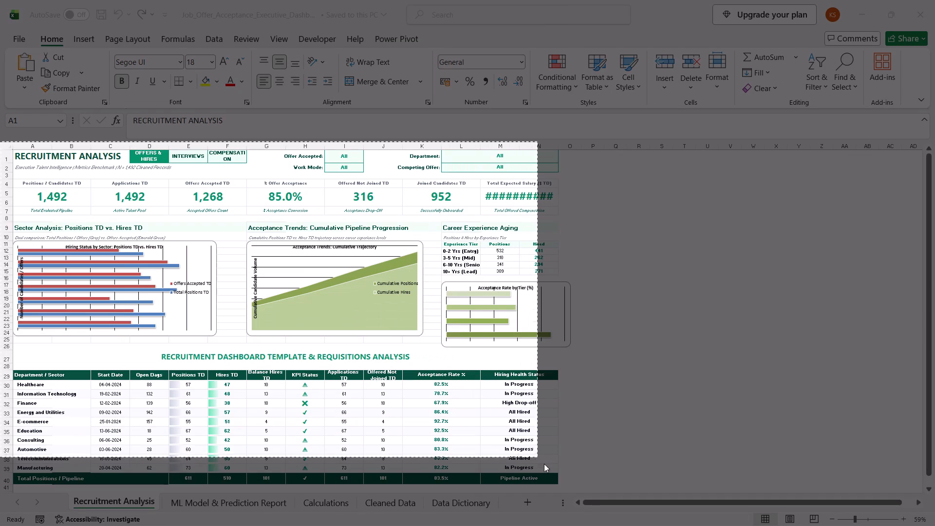
{"action": "left_click_drag", "start_coordinate": [544, 464], "coordinate": [573, 491]}
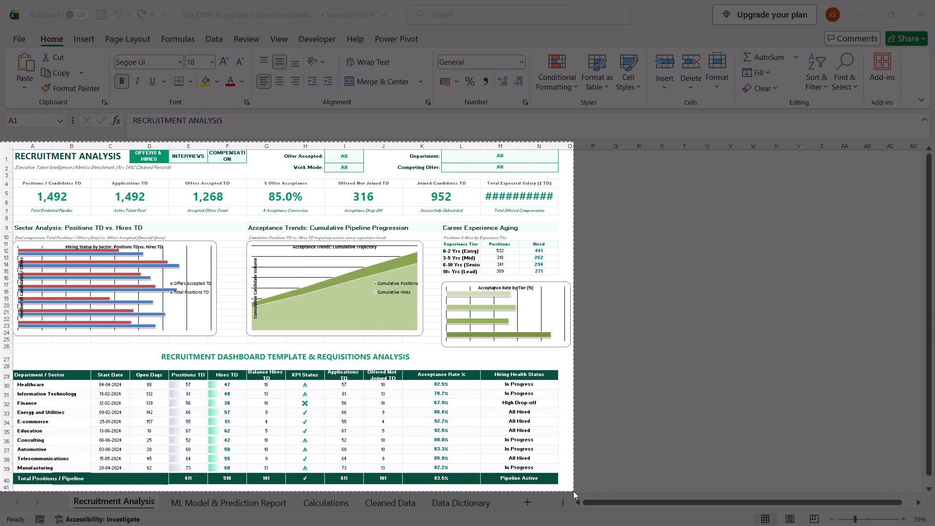
{"action": "left_click_drag", "start_coordinate": [573, 491], "coordinate": [574, 484]}
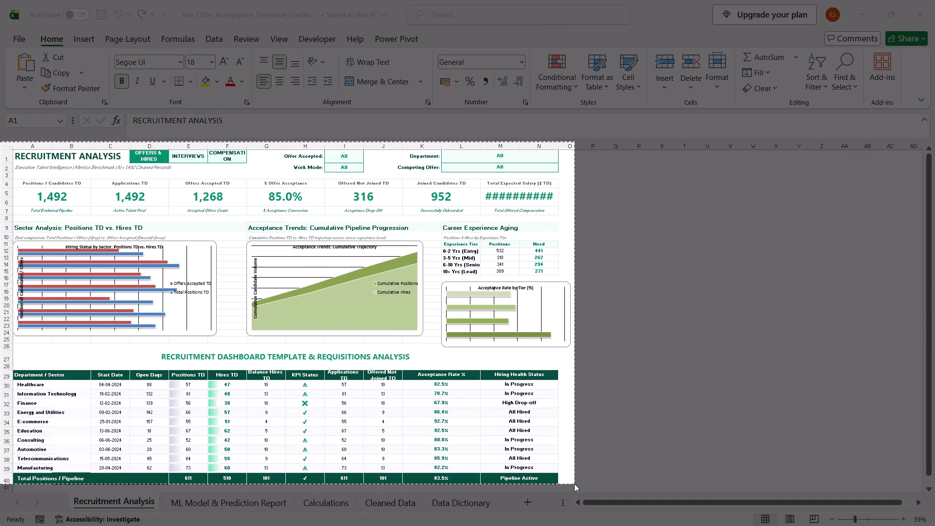
{"action": "left_click_drag", "start_coordinate": [574, 484], "coordinate": [574, 483]}
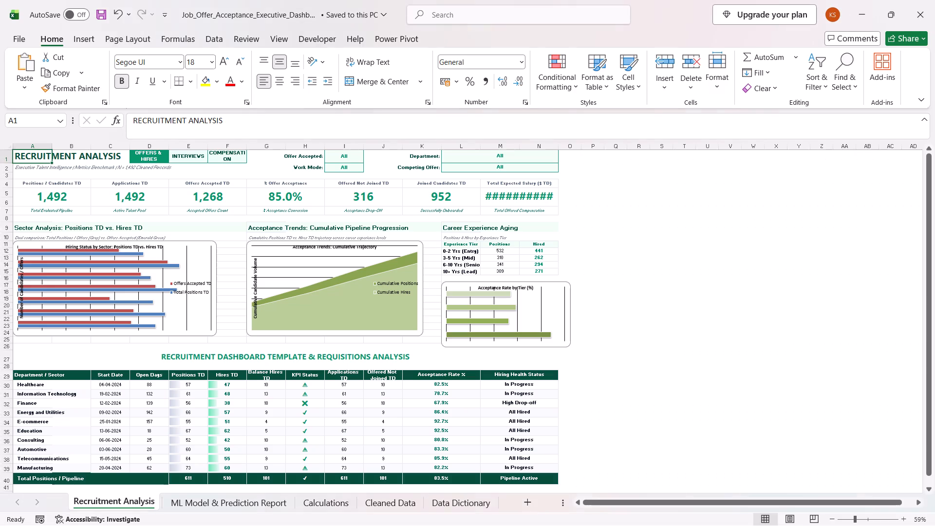
Snip the whole ML Model & Prediction Report sheet, from the title banner down to the Top Feature Importances chart.
{"action": "left_click", "coordinate": [231, 496]}
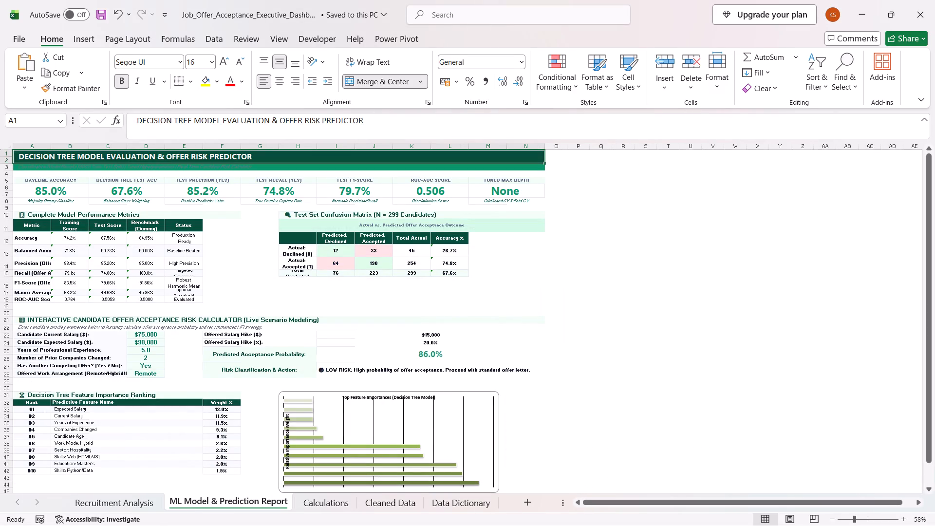
{"action": "scroll", "coordinate": [230, 419], "scroll_direction": "down", "scroll_amount": 1}
{"action": "scroll", "coordinate": [230, 419], "scroll_direction": "up", "scroll_amount": 1}
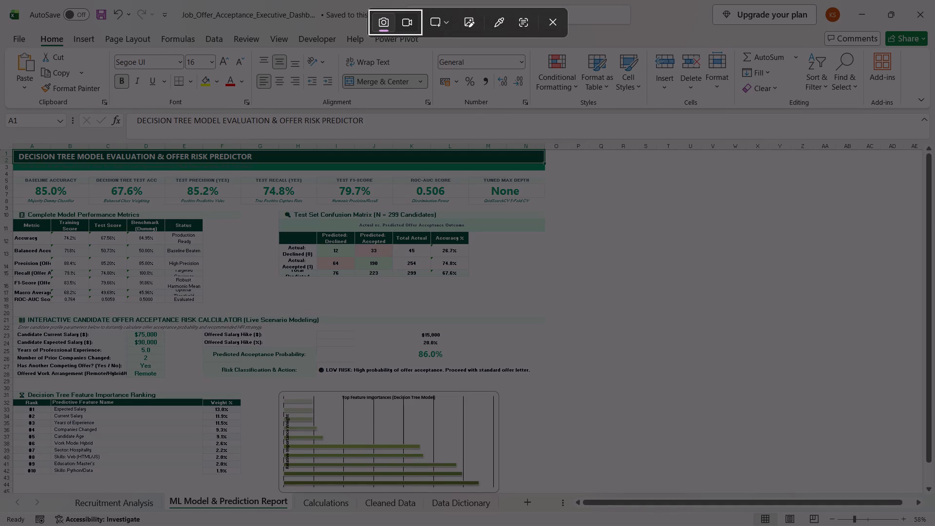
{"action": "left_click_drag", "start_coordinate": [12, 145], "coordinate": [503, 469]}
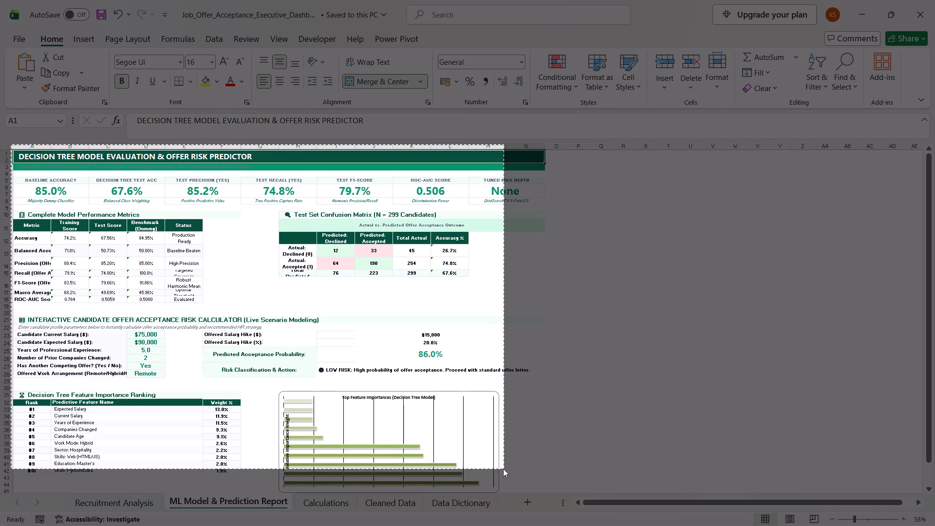
{"action": "left_click_drag", "start_coordinate": [503, 469], "coordinate": [546, 492]}
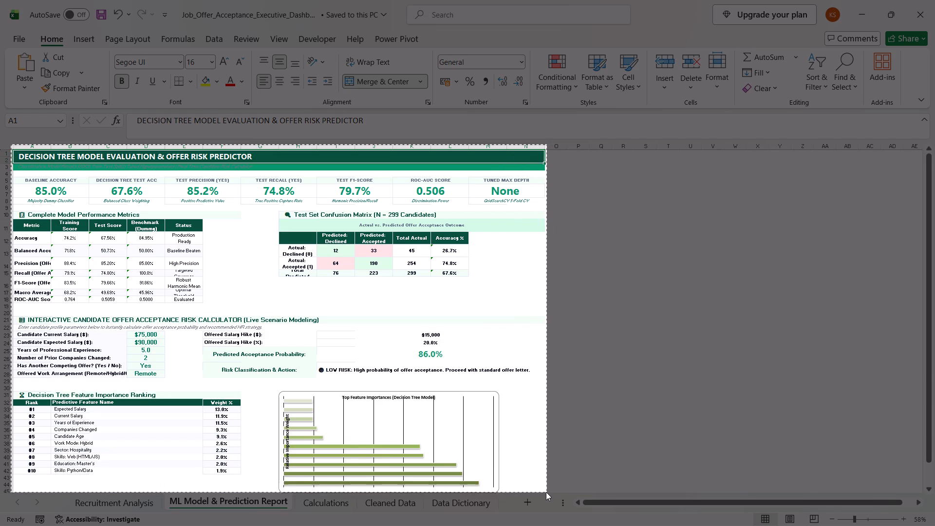
{"action": "left_click_drag", "start_coordinate": [546, 492], "coordinate": [548, 493]}
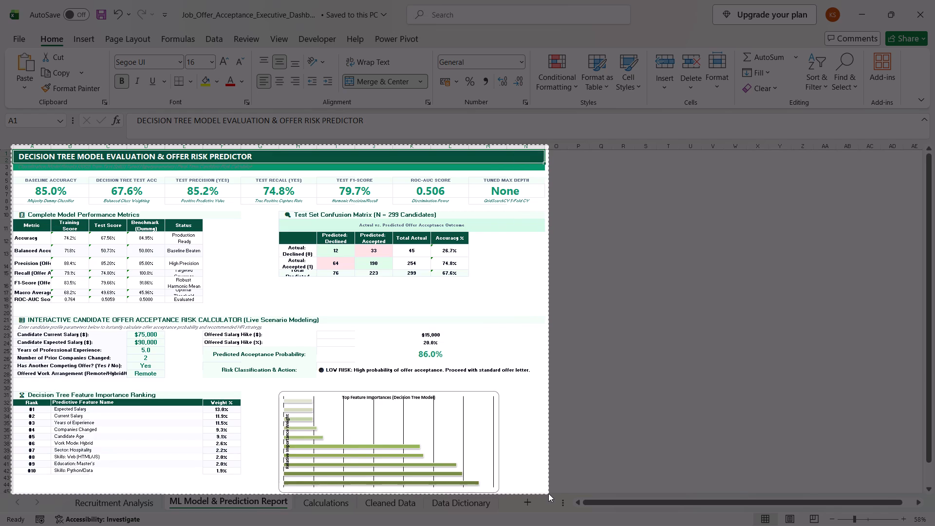
{"action": "left_click_drag", "start_coordinate": [548, 493], "coordinate": [547, 492]}
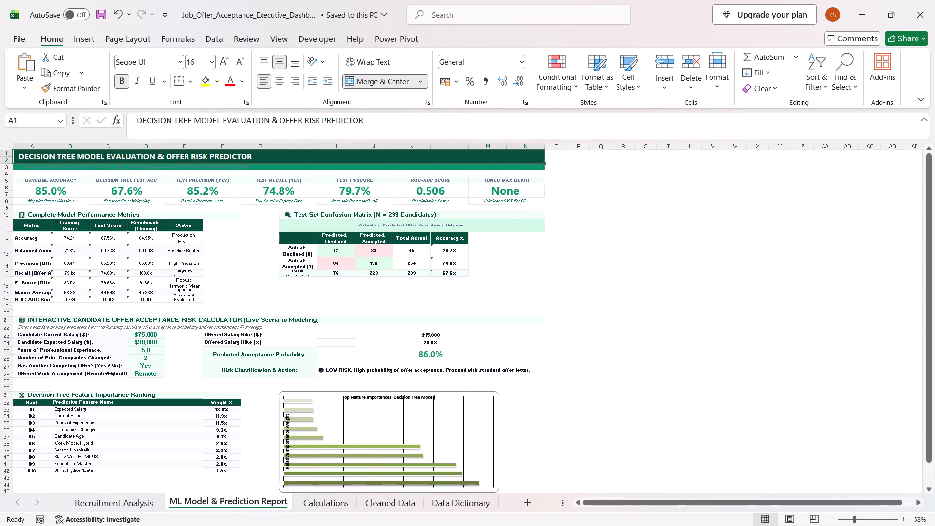
Snip only the title, filters and KPI cards of the Recruitment Analysis sheet at an enlarged view, stopping above the Sector Analysis section.
{"action": "left_click", "coordinate": [132, 503]}
{"action": "scroll", "coordinate": [184, 413], "scroll_direction": "up", "scroll_amount": 2}
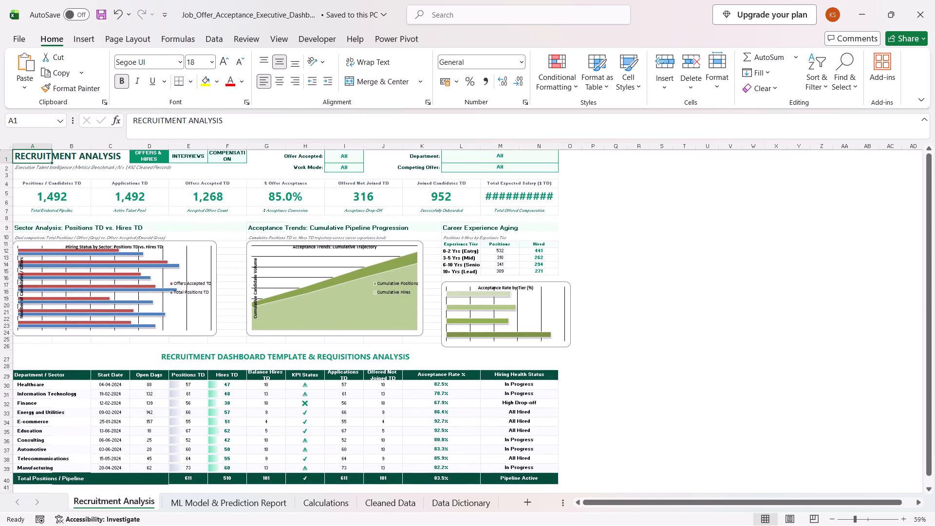
{"action": "scroll", "coordinate": [184, 413], "scroll_direction": "up", "scroll_amount": 3}
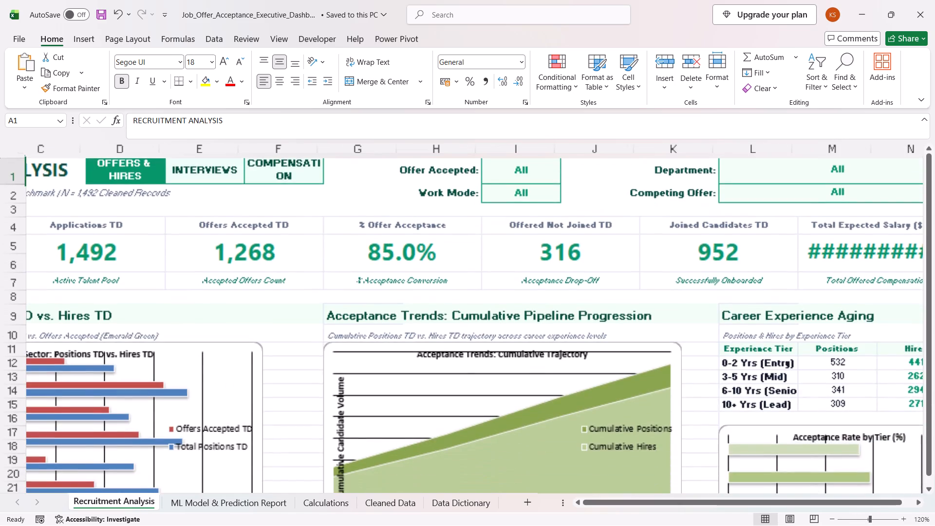
{"action": "scroll", "coordinate": [184, 413], "scroll_direction": "up", "scroll_amount": 2}
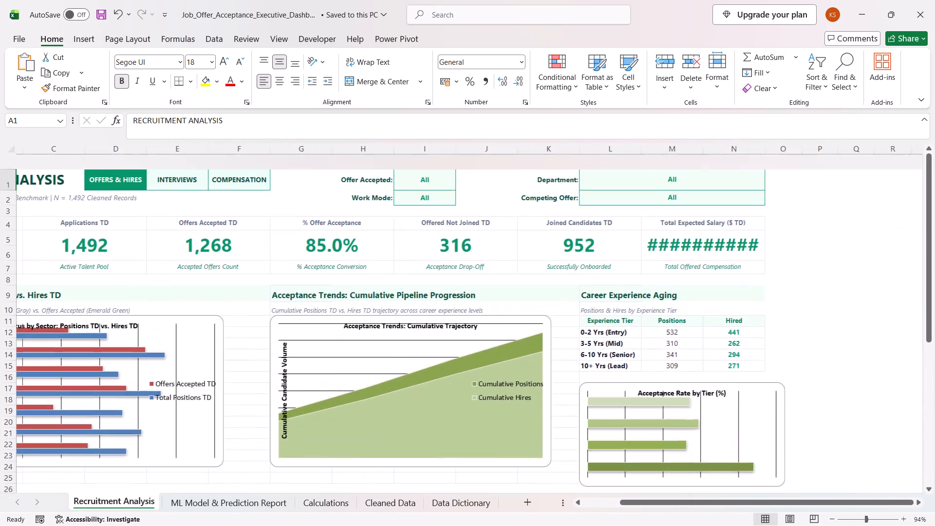
{"action": "scroll", "coordinate": [184, 413], "scroll_direction": "right", "scroll_amount": 3}
{"action": "scroll", "coordinate": [184, 413], "scroll_direction": "up", "scroll_amount": 1}
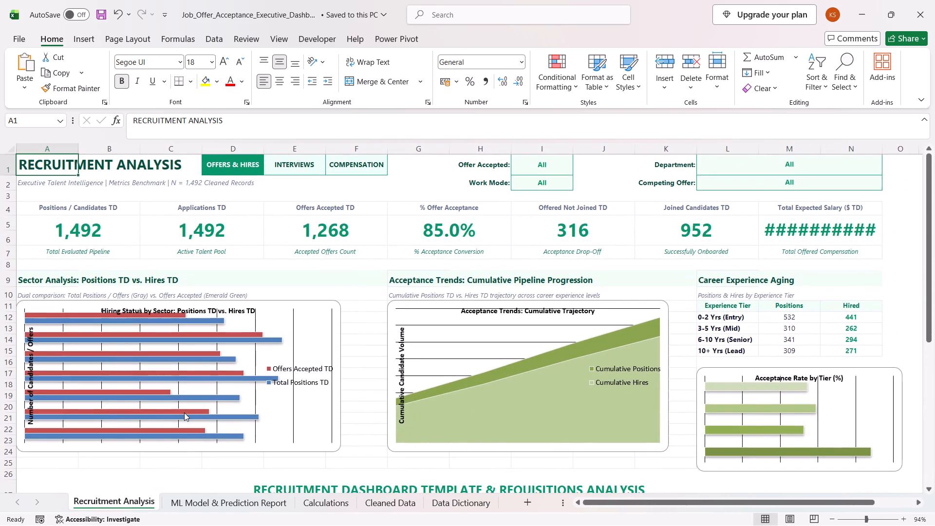
{"action": "key", "text": "Print"}
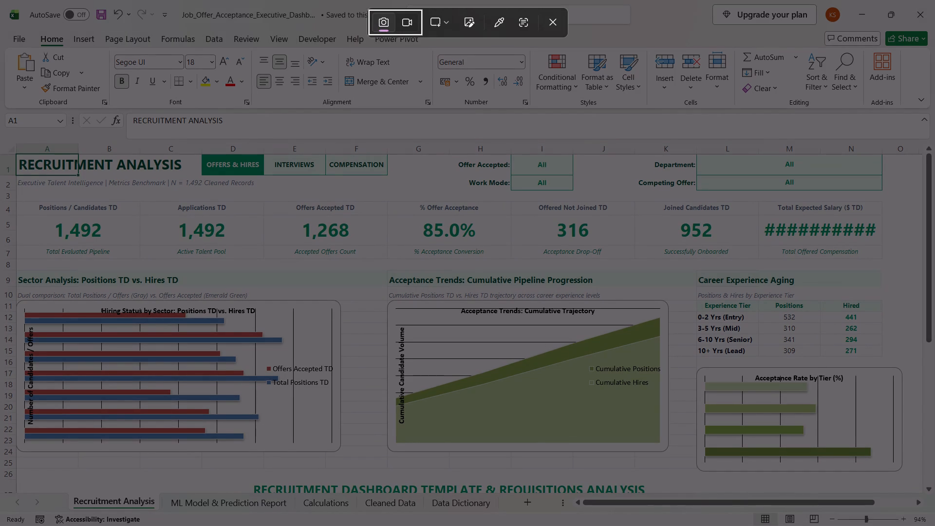
{"action": "left_click_drag", "start_coordinate": [19, 152], "coordinate": [914, 281]}
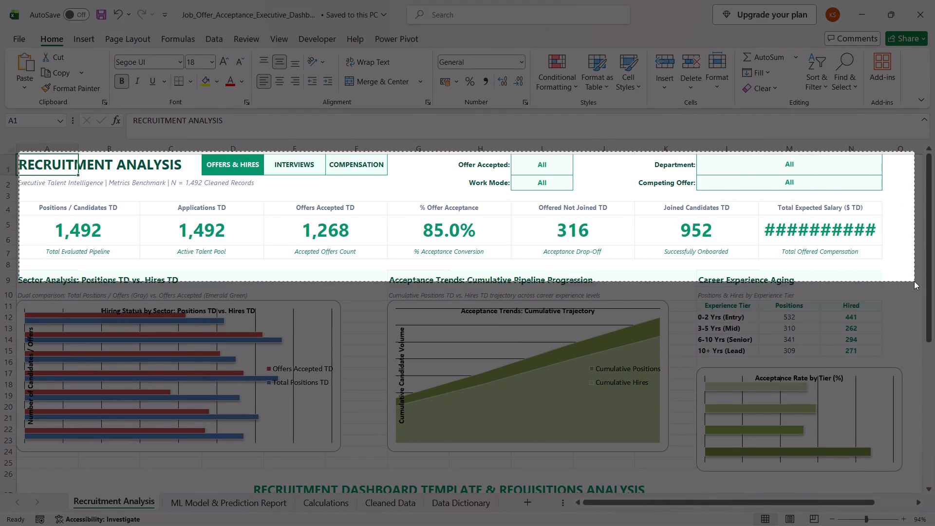
{"action": "left_click_drag", "start_coordinate": [914, 281], "coordinate": [885, 261]}
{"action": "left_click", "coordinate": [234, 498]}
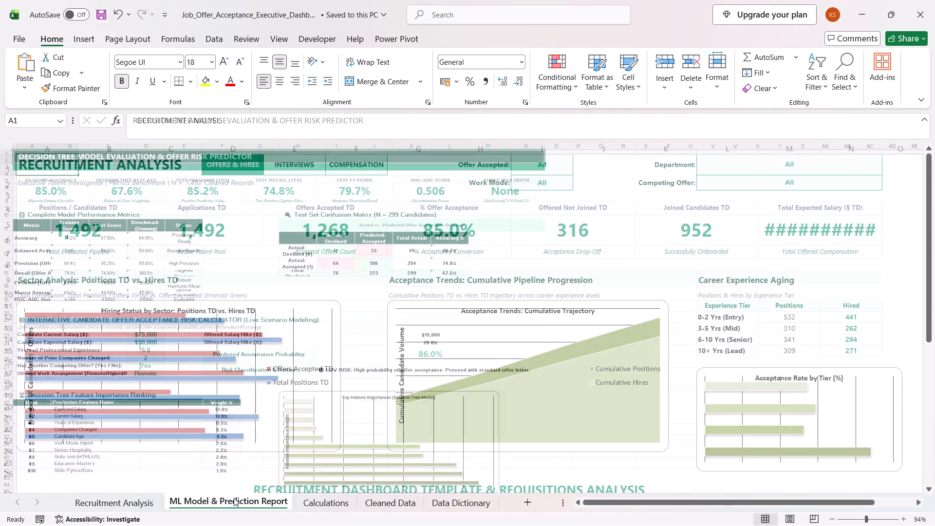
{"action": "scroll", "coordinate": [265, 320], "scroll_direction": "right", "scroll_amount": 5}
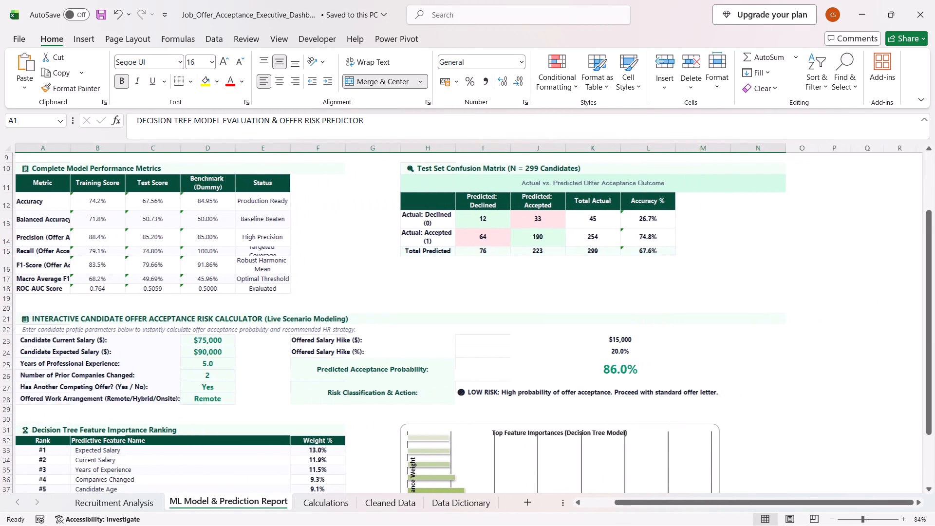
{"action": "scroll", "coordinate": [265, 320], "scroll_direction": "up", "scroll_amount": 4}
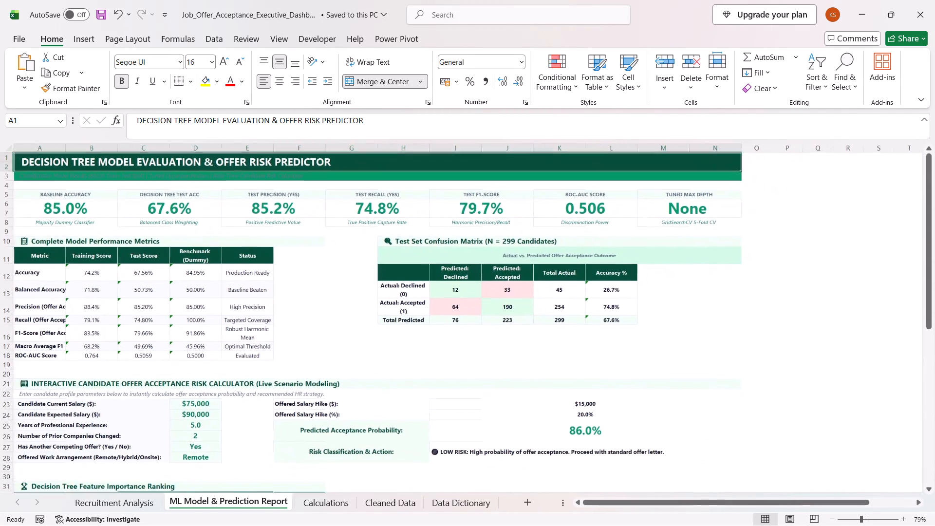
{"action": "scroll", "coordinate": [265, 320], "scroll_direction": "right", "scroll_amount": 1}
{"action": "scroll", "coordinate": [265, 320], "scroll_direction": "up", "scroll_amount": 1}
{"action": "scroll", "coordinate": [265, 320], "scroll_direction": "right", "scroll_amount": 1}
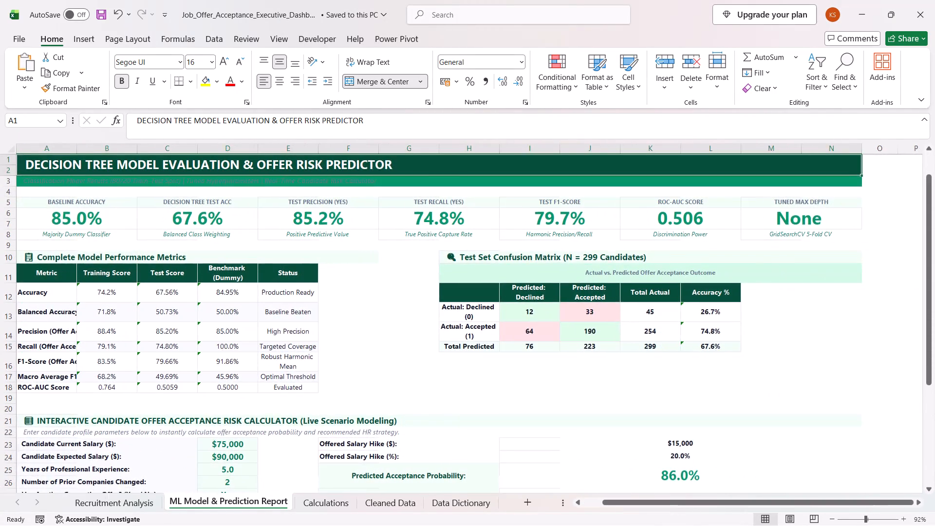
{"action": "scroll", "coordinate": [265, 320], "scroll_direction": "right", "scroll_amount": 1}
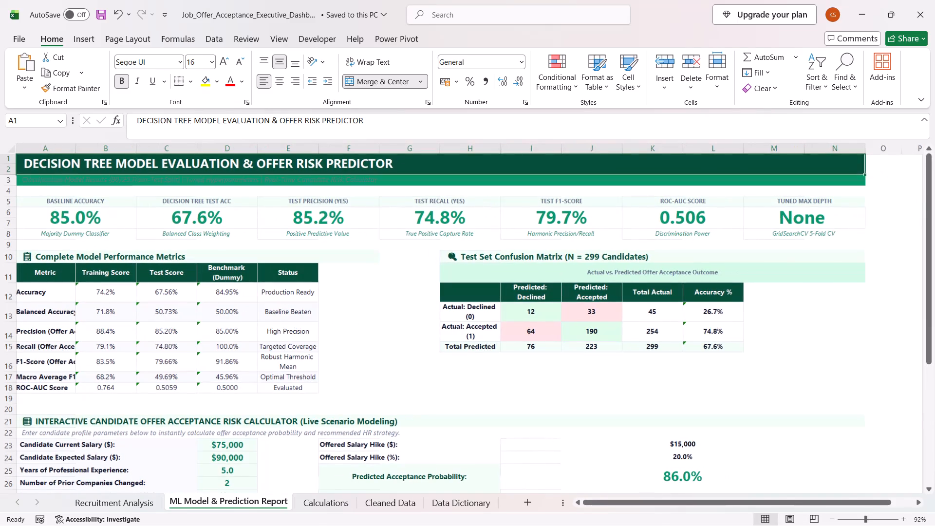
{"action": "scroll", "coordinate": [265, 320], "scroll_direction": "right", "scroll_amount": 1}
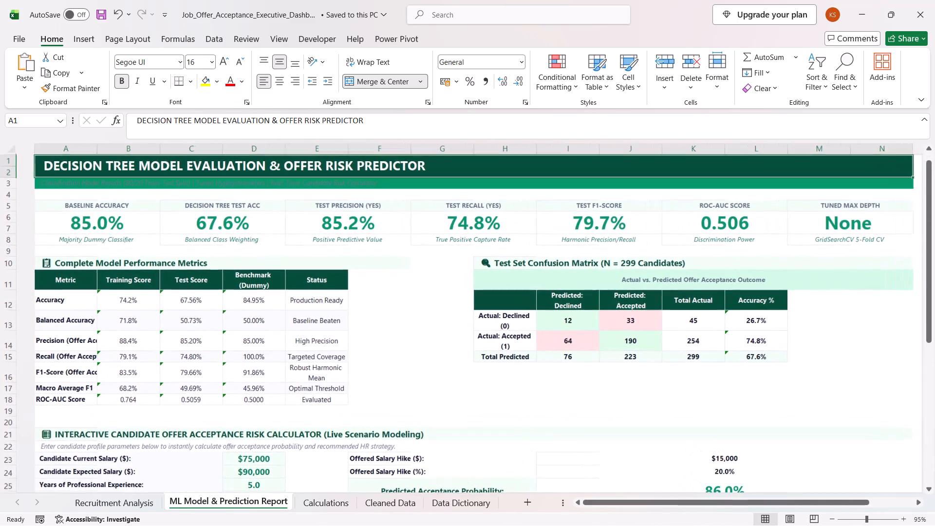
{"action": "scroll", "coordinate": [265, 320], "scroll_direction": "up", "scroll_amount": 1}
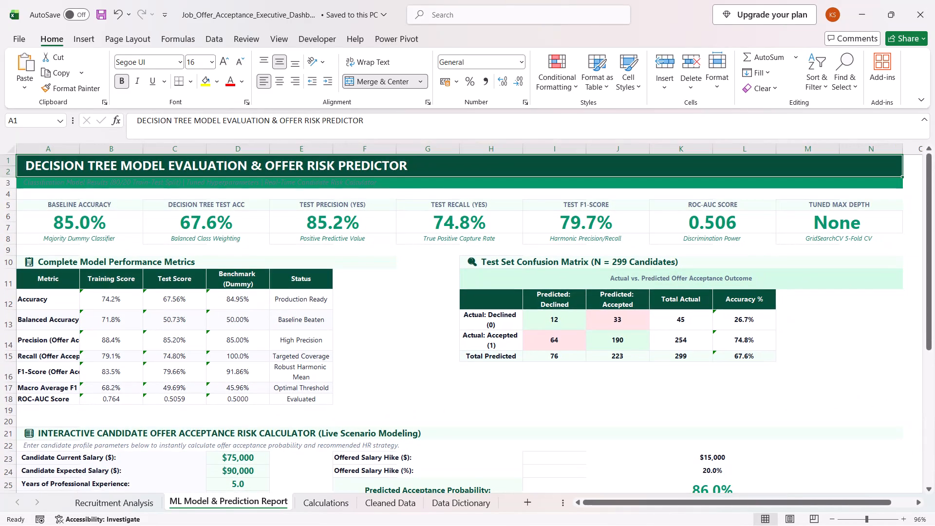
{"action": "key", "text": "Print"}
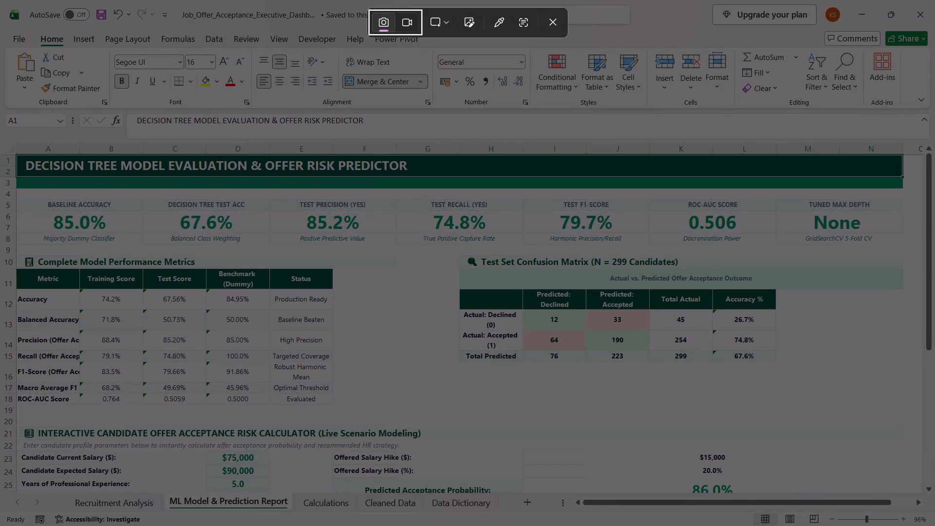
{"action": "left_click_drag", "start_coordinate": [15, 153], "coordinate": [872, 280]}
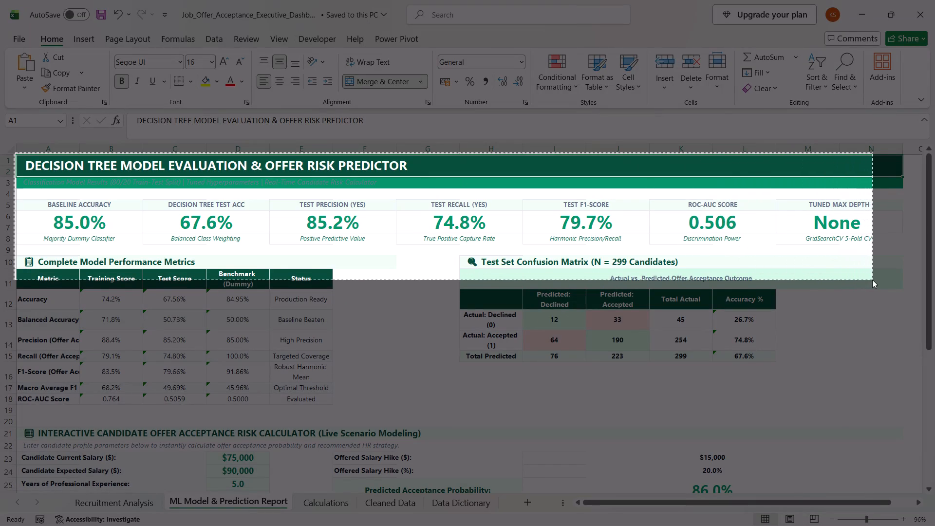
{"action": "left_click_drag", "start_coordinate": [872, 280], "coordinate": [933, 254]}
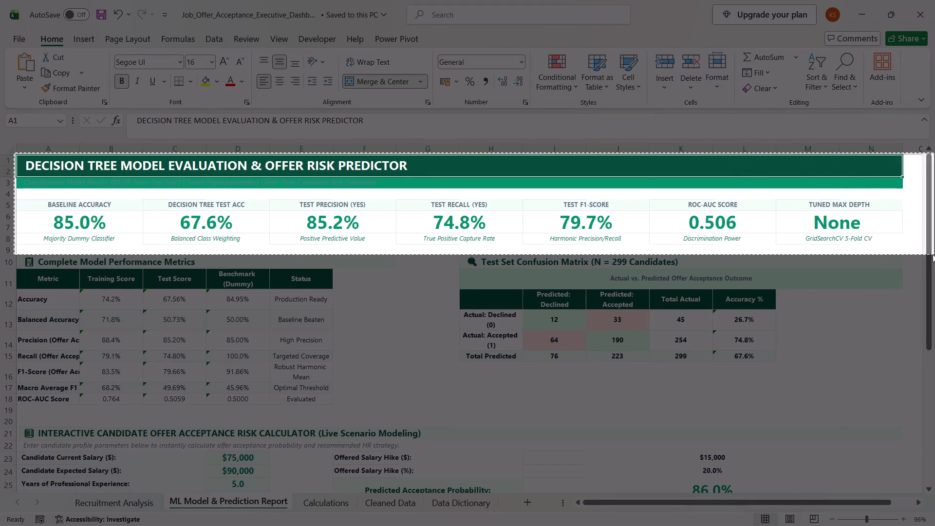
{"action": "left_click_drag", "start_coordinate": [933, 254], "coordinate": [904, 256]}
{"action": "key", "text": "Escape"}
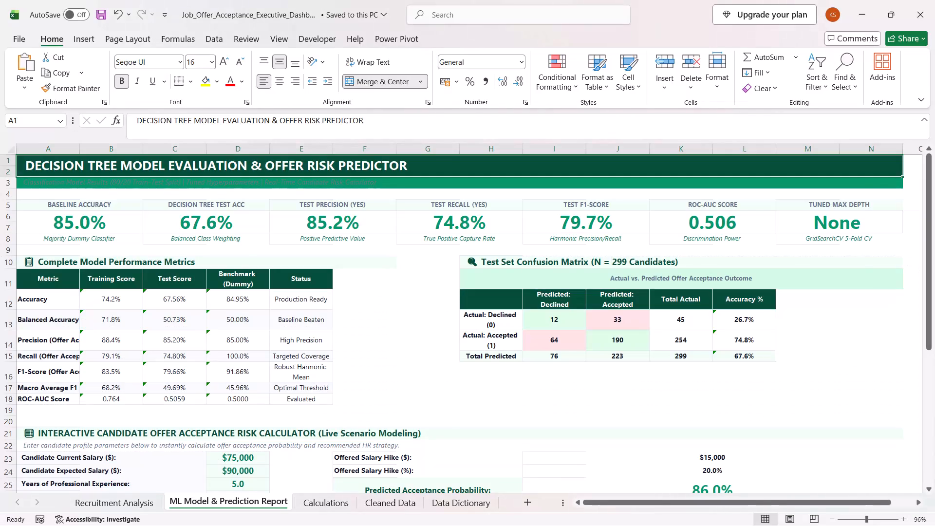
Check the dashboard screenshot placeholders in the Word project report and return to the Excel dashboard workbook.
{"action": "key", "text": "alt+Tab"}
{"action": "key", "text": "alt+Tab"}
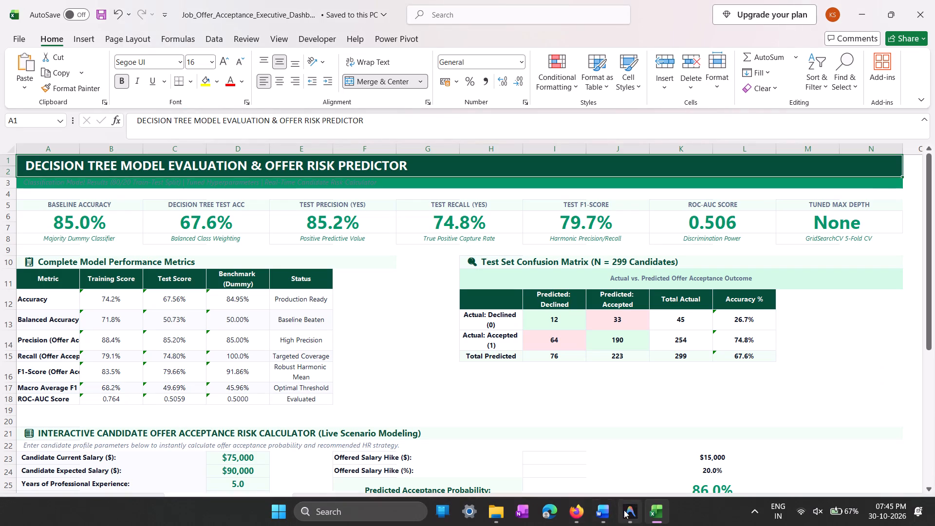
{"action": "left_click", "coordinate": [608, 512]}
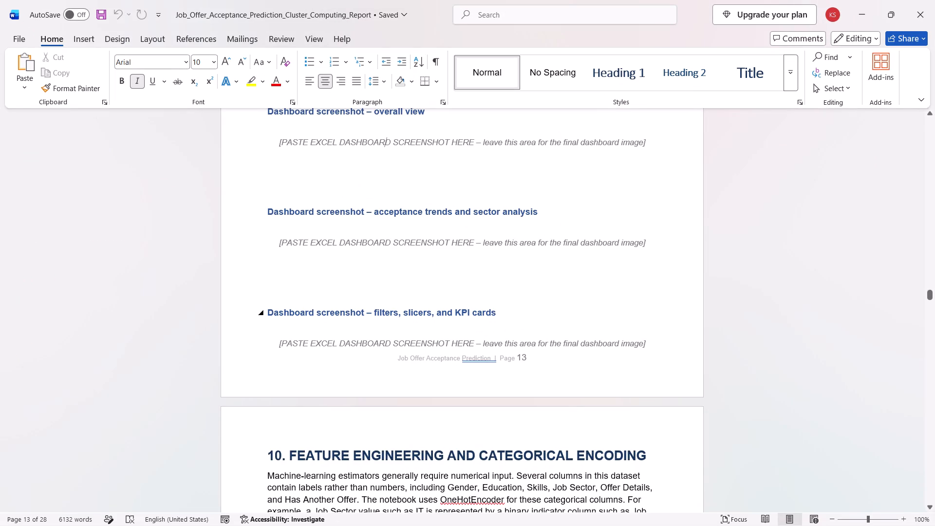
{"action": "key", "text": "alt+Tab"}
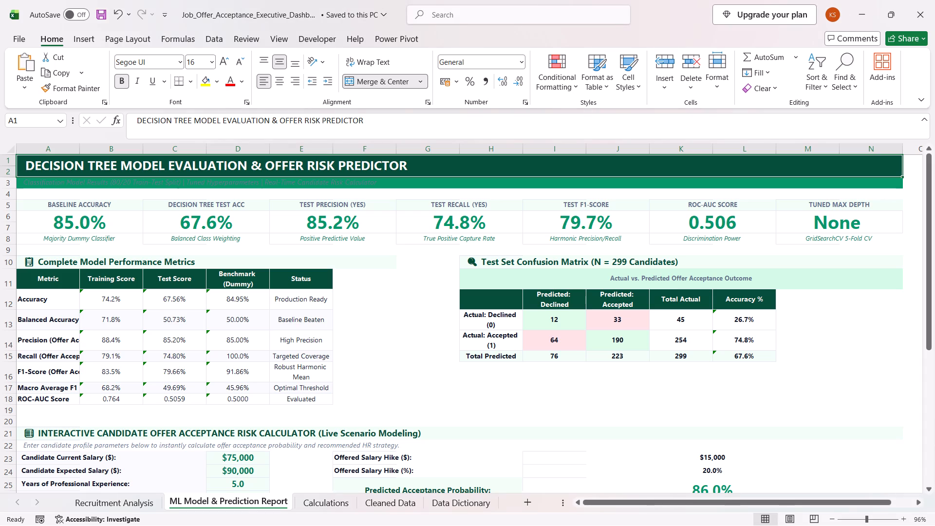
Look through the workbook's Recruitment Analysis, Calculations, Cleaned Data and Data Dictionary sheets.
{"action": "left_click", "coordinate": [127, 510]}
{"action": "scroll", "coordinate": [430, 411], "scroll_direction": "up", "scroll_amount": 2}
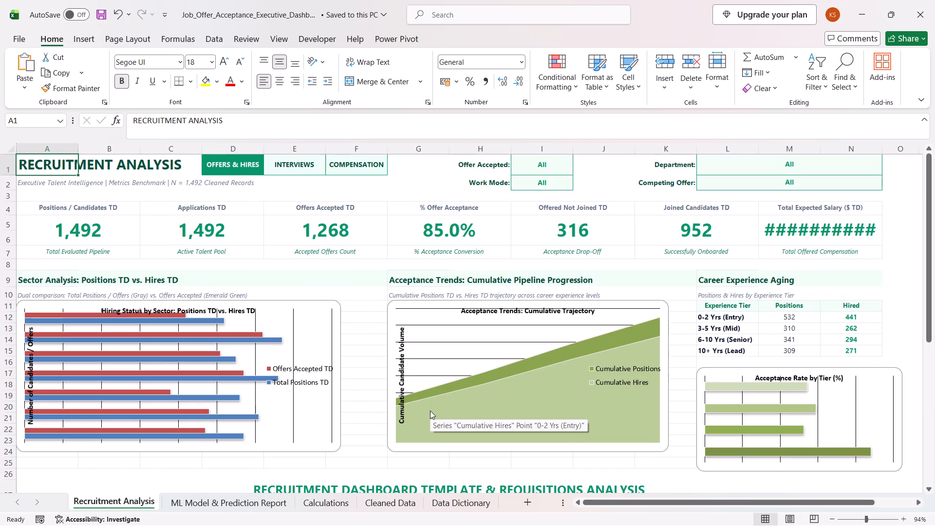
{"action": "scroll", "coordinate": [430, 411], "scroll_direction": "up", "scroll_amount": 1}
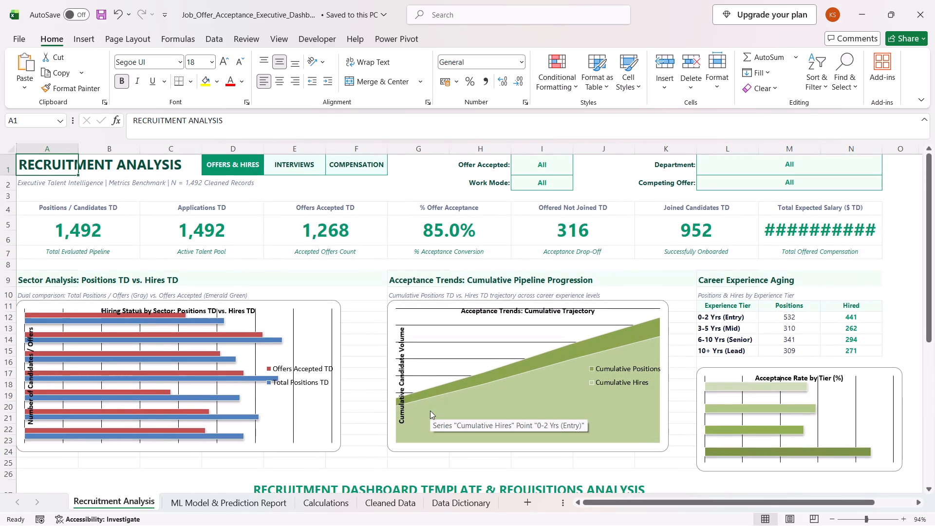
{"action": "left_click", "coordinate": [319, 502]}
{"action": "left_click", "coordinate": [385, 498]}
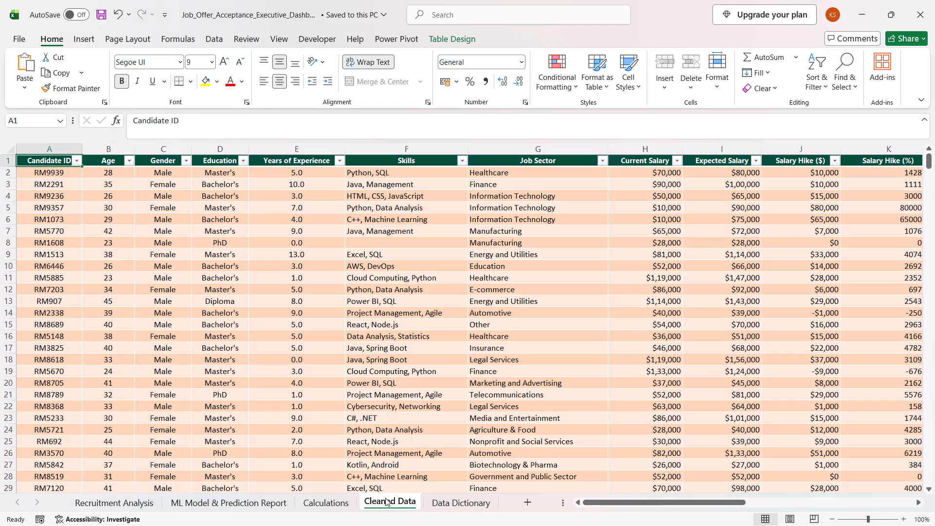
{"action": "left_click", "coordinate": [444, 503]}
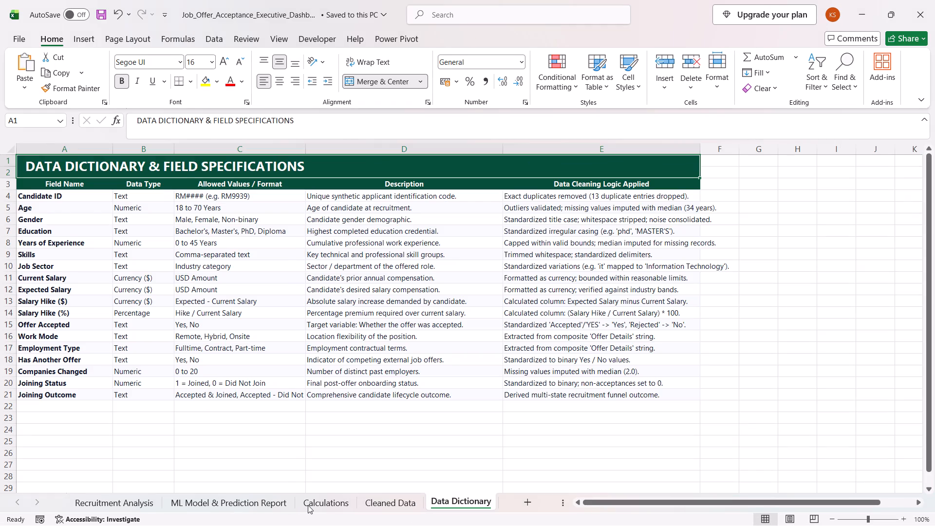
{"action": "left_click", "coordinate": [308, 505]}
Switch to the Word project report and check the section 9.1 screenshot placeholders and the submission details on the title page.
{"action": "key", "text": "alt+Tab"}
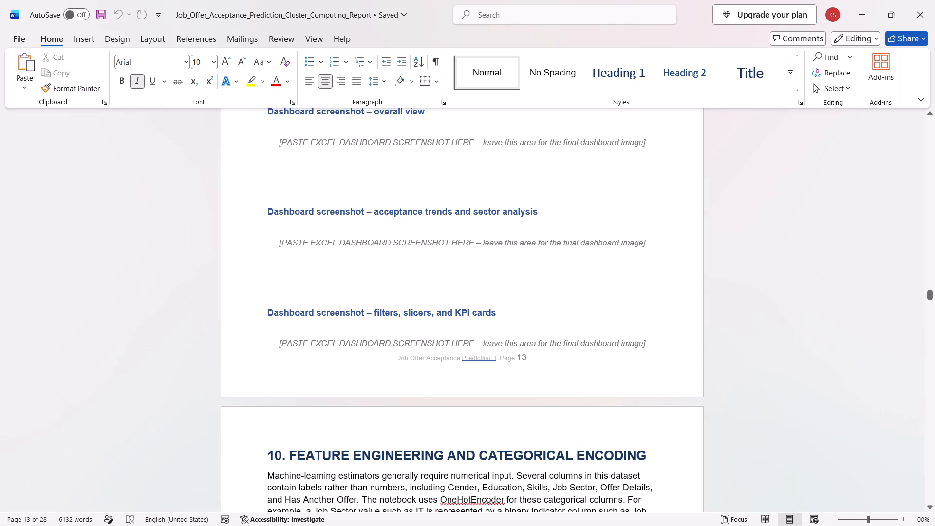
{"action": "scroll", "coordinate": [367, 344], "scroll_direction": "up", "scroll_amount": 1}
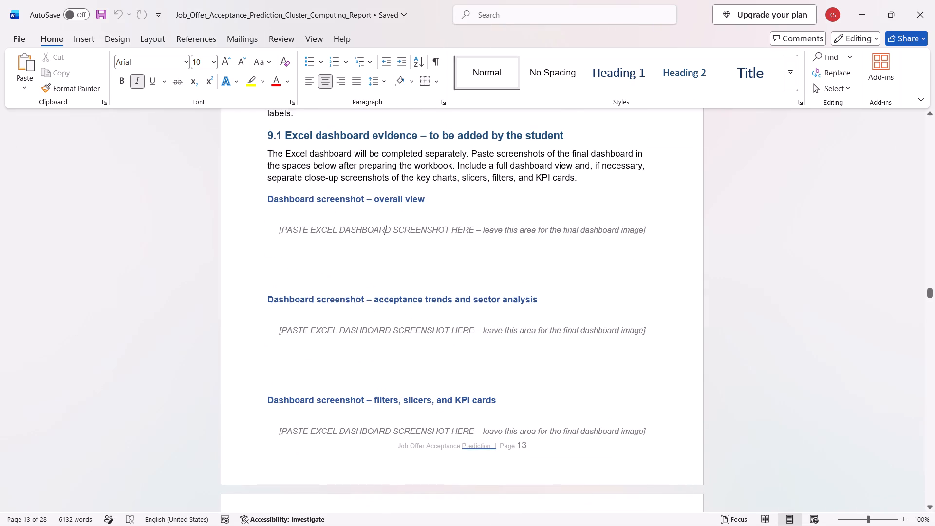
{"action": "scroll", "coordinate": [379, 284], "scroll_direction": "up", "scroll_amount": 20}
{"action": "scroll", "coordinate": [379, 284], "scroll_direction": "up", "scroll_amount": 5}
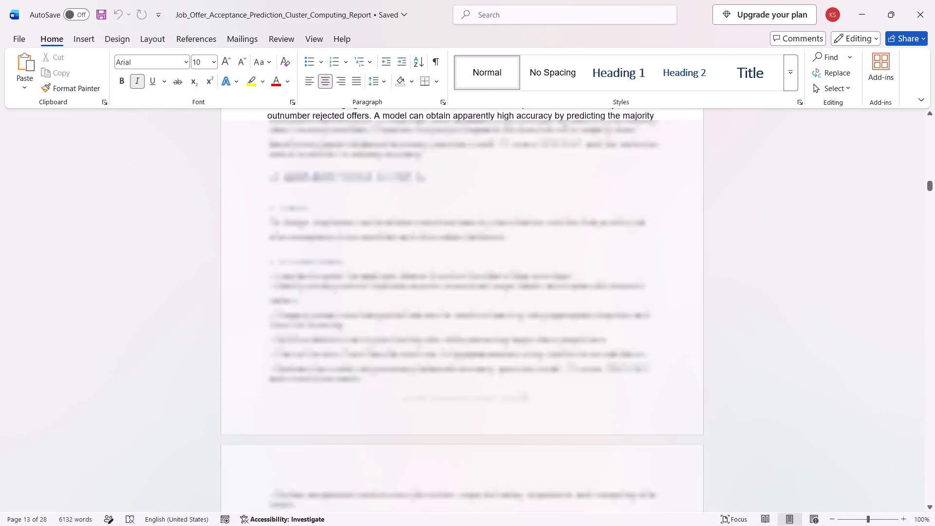
{"action": "scroll", "coordinate": [379, 284], "scroll_direction": "up", "scroll_amount": 20}
{"action": "scroll", "coordinate": [379, 284], "scroll_direction": "up", "scroll_amount": 19}
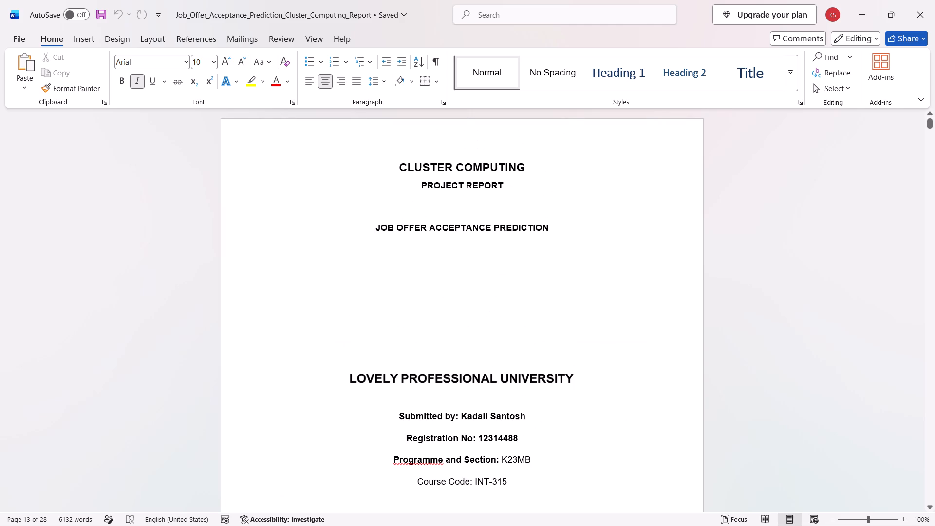
{"action": "left_click_drag", "start_coordinate": [460, 413], "coordinate": [518, 417]}
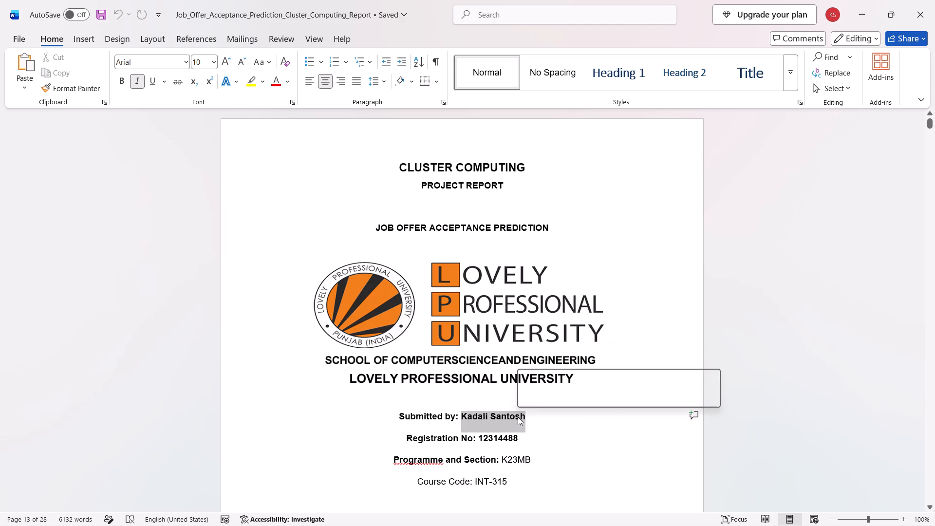
{"action": "left_click", "coordinate": [513, 417]}
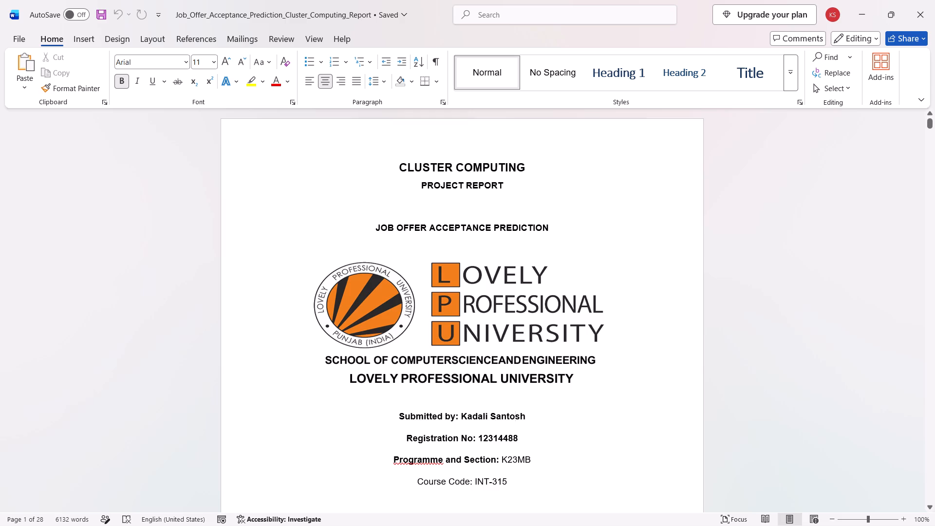
Review the report from the cover pages through section 6, Tools and Technologies, including the project resource link placeholders in section 5.1.
{"action": "scroll", "coordinate": [459, 247], "scroll_direction": "down", "scroll_amount": 4}
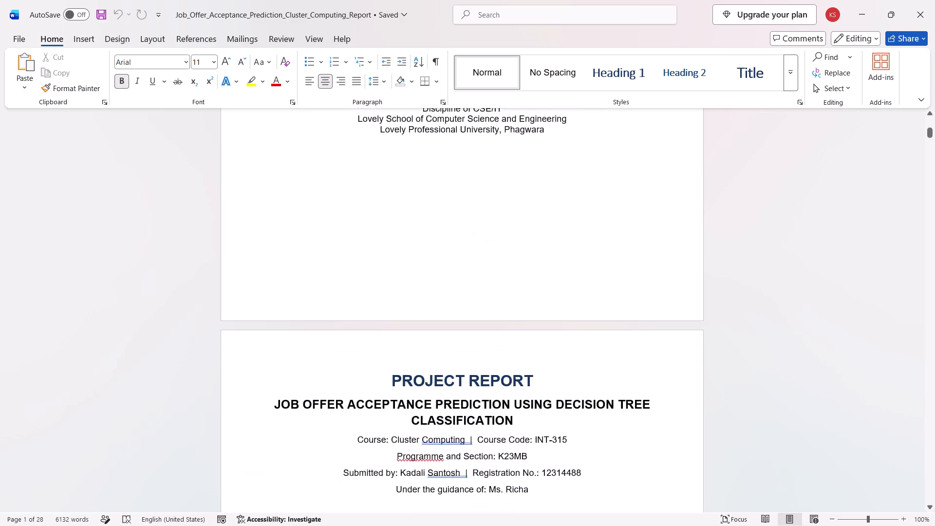
{"action": "scroll", "coordinate": [459, 247], "scroll_direction": "down", "scroll_amount": 3}
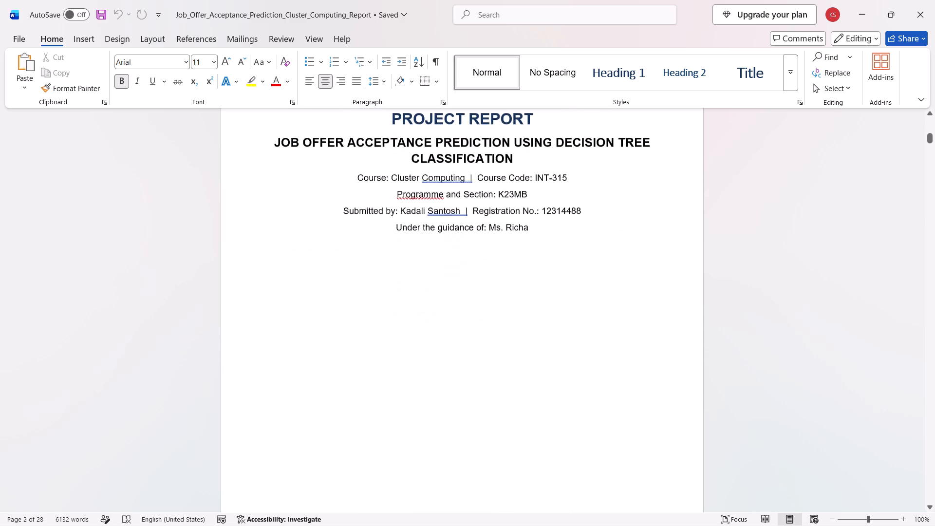
{"action": "scroll", "coordinate": [459, 247], "scroll_direction": "down", "scroll_amount": 4}
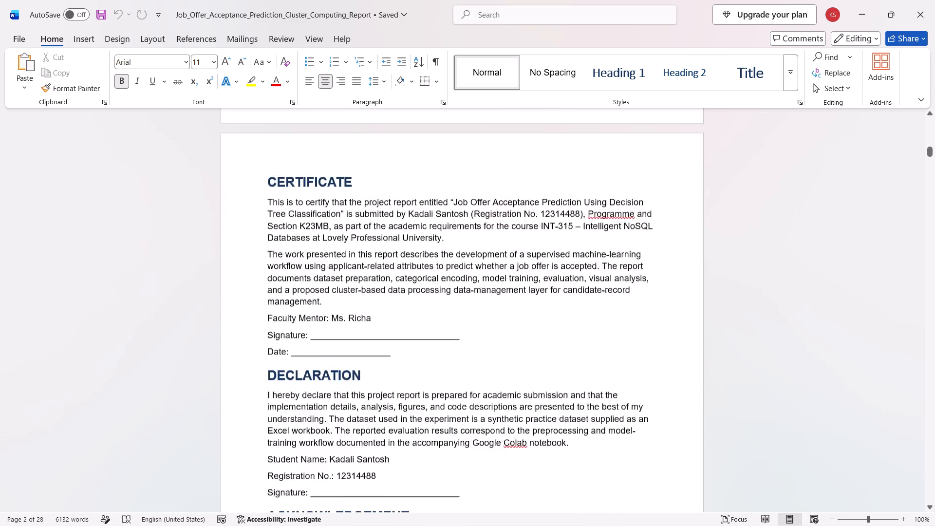
{"action": "scroll", "coordinate": [459, 247], "scroll_direction": "down", "scroll_amount": 10}
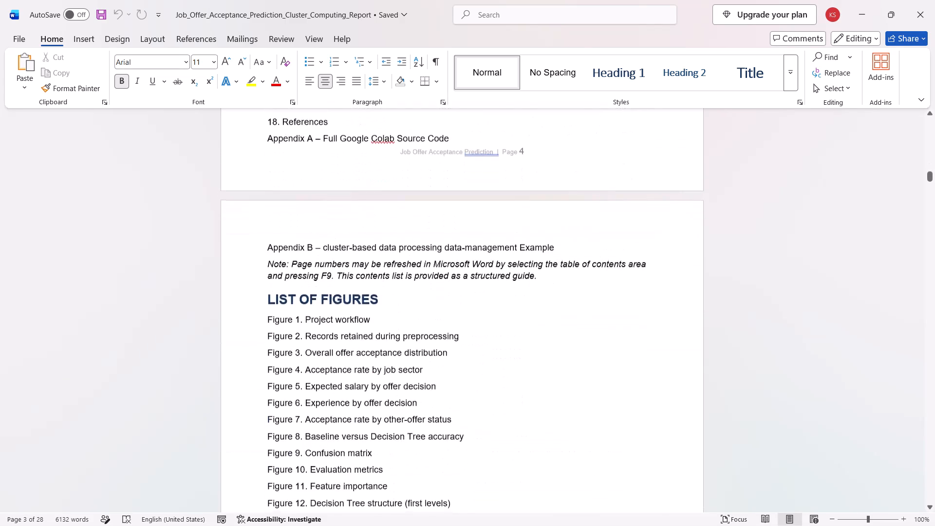
{"action": "scroll", "coordinate": [459, 247], "scroll_direction": "down", "scroll_amount": 5}
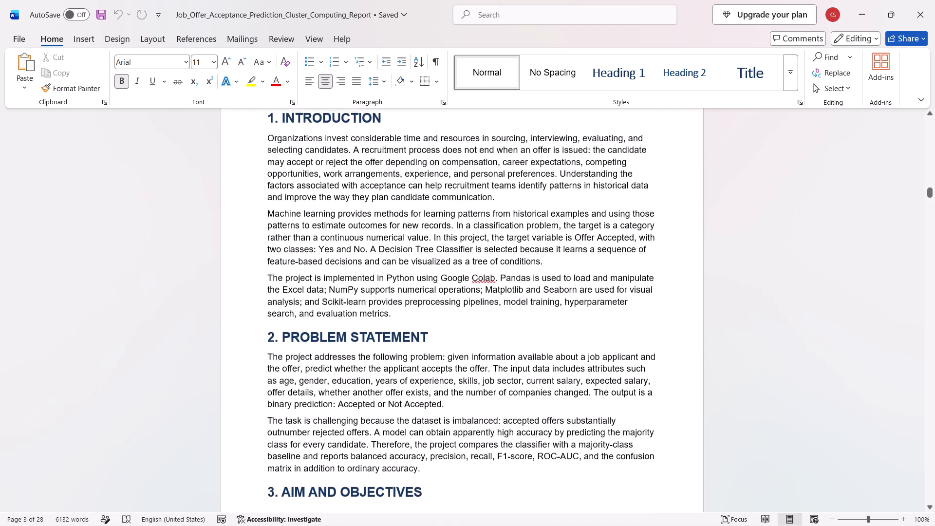
{"action": "scroll", "coordinate": [459, 247], "scroll_direction": "down", "scroll_amount": 3}
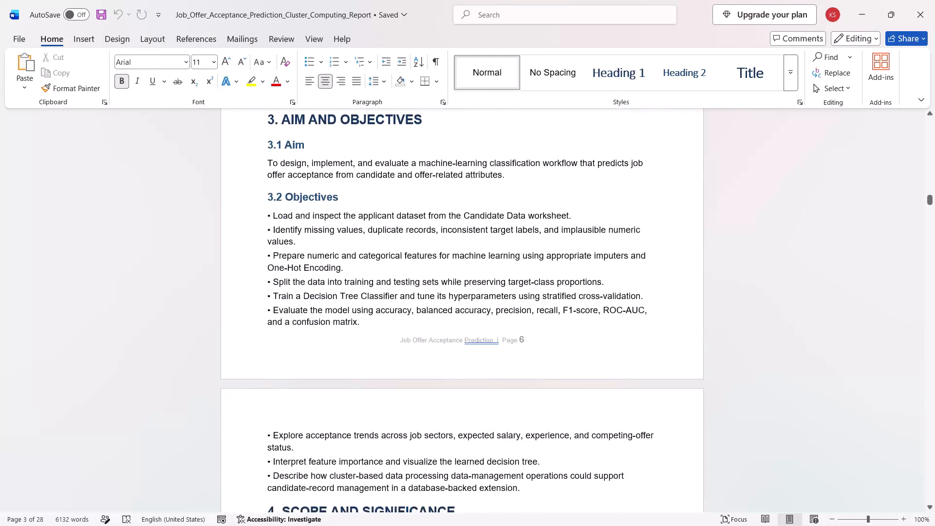
{"action": "scroll", "coordinate": [459, 247], "scroll_direction": "down", "scroll_amount": 4}
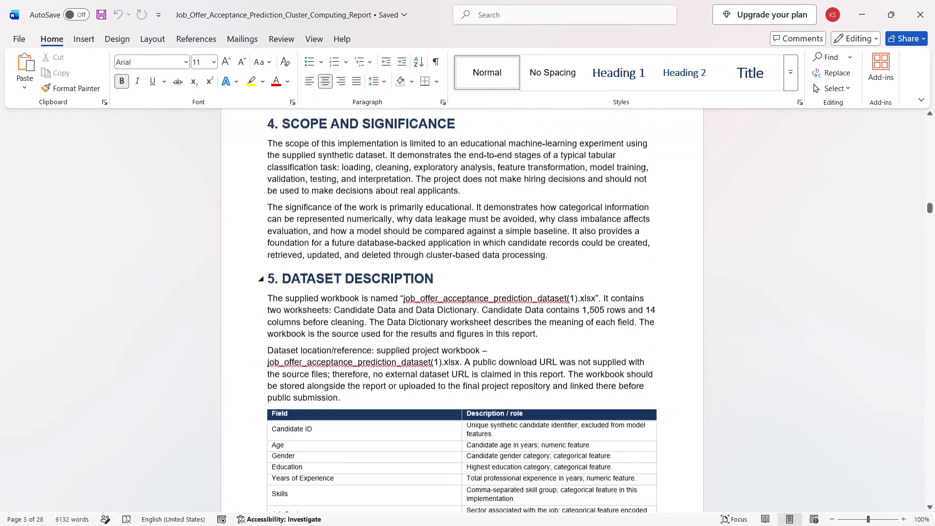
{"action": "scroll", "coordinate": [459, 247], "scroll_direction": "down", "scroll_amount": 5}
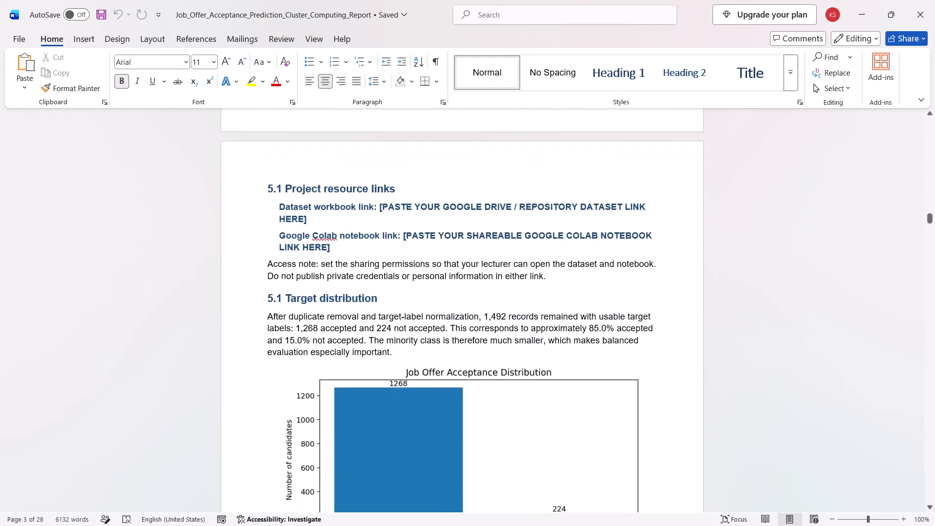
{"action": "scroll", "coordinate": [459, 247], "scroll_direction": "down", "scroll_amount": 3}
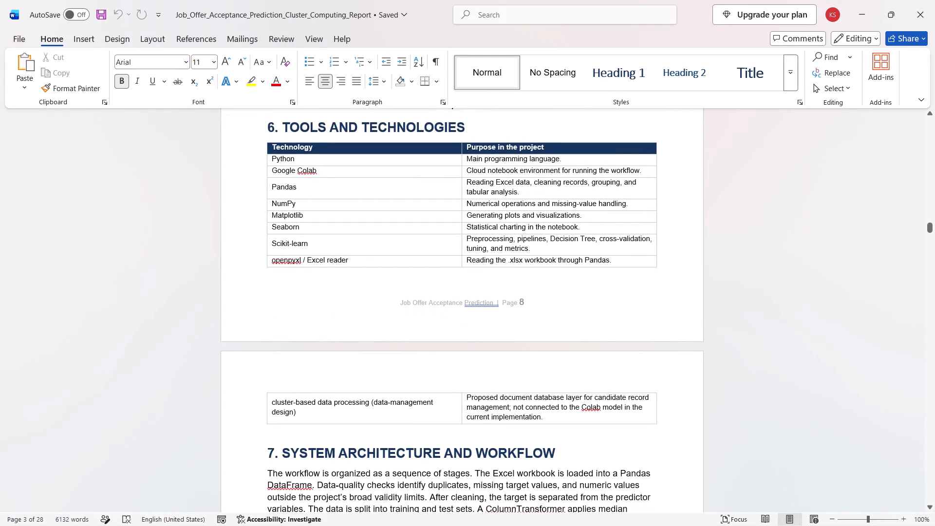
Review the report's sections 7 to 17, from System Architecture and Workflow through the evaluation results to the Conclusion.
{"action": "scroll", "coordinate": [459, 247], "scroll_direction": "down", "scroll_amount": 5}
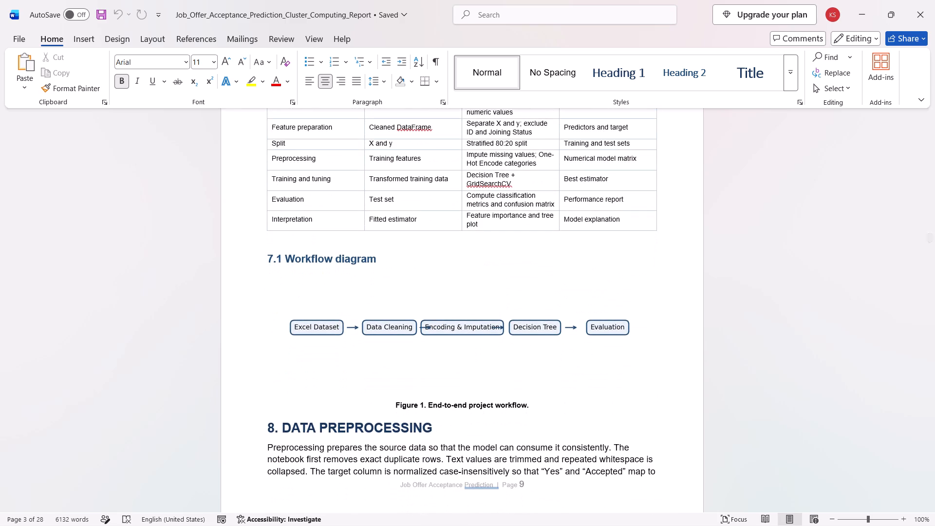
{"action": "scroll", "coordinate": [459, 247], "scroll_direction": "down", "scroll_amount": 5}
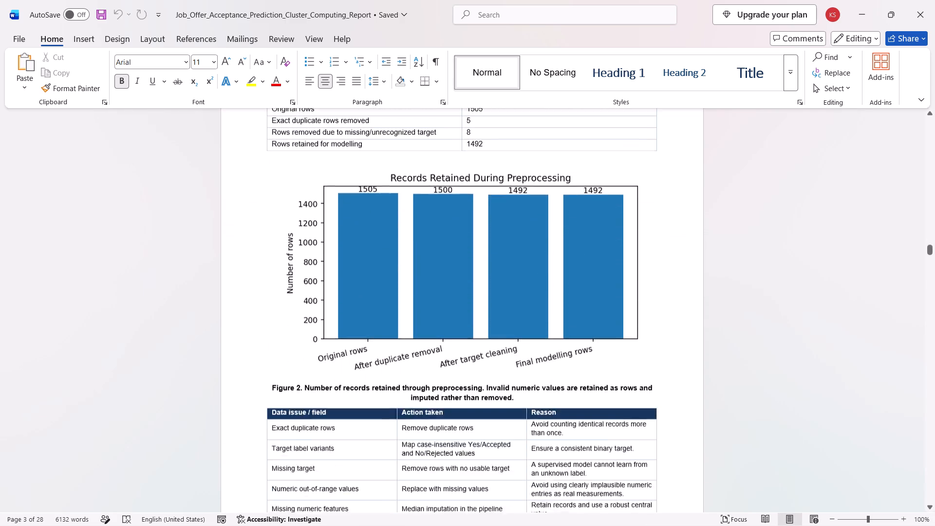
{"action": "scroll", "coordinate": [459, 247], "scroll_direction": "down", "scroll_amount": 6}
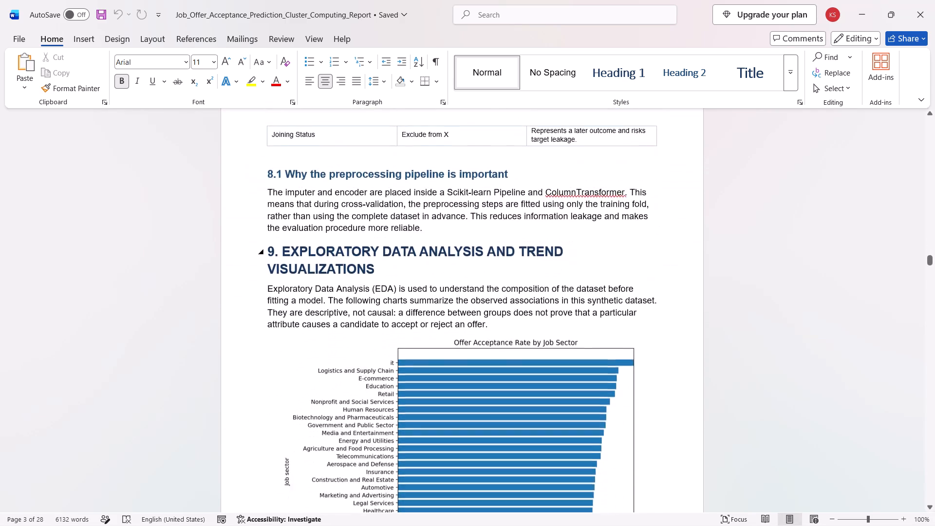
{"action": "scroll", "coordinate": [459, 247], "scroll_direction": "down", "scroll_amount": 5}
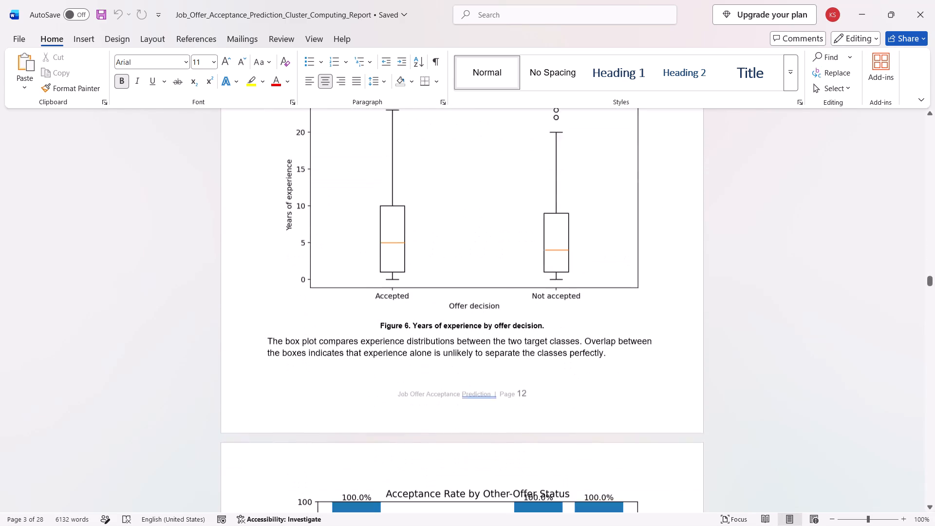
{"action": "scroll", "coordinate": [459, 247], "scroll_direction": "down", "scroll_amount": 4}
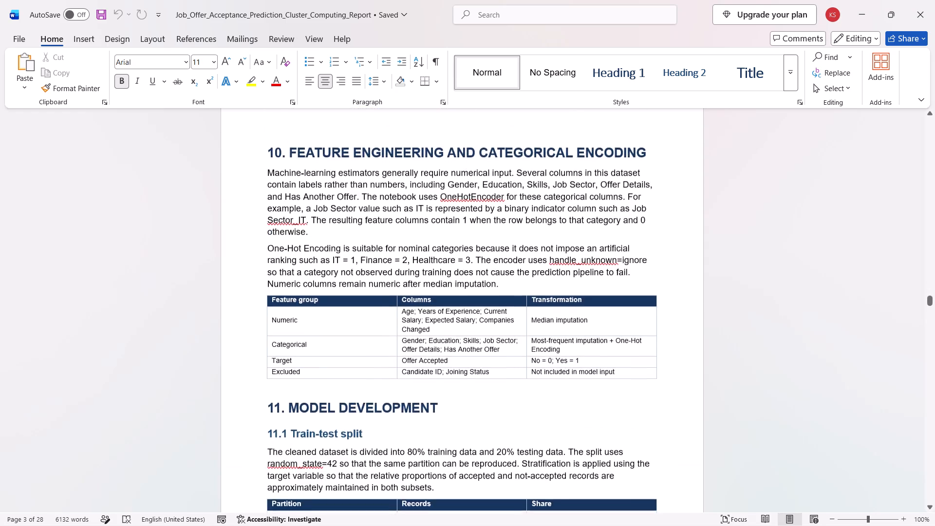
{"action": "scroll", "coordinate": [459, 247], "scroll_direction": "down", "scroll_amount": 6}
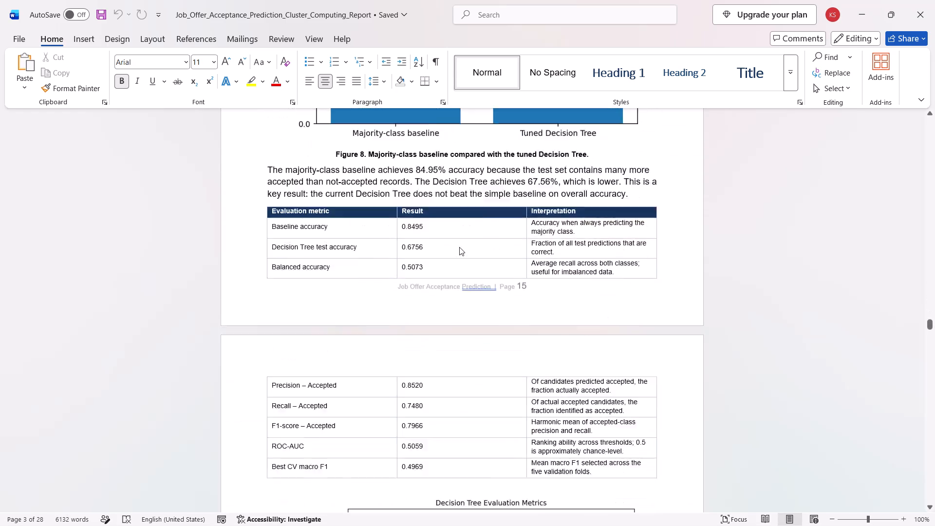
{"action": "scroll", "coordinate": [459, 247], "scroll_direction": "down", "scroll_amount": 6}
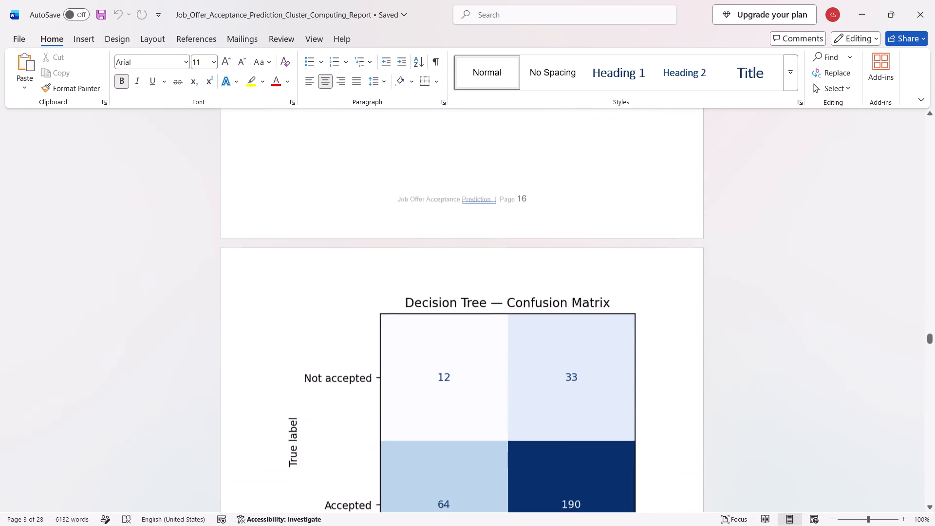
{"action": "scroll", "coordinate": [459, 247], "scroll_direction": "down", "scroll_amount": 5}
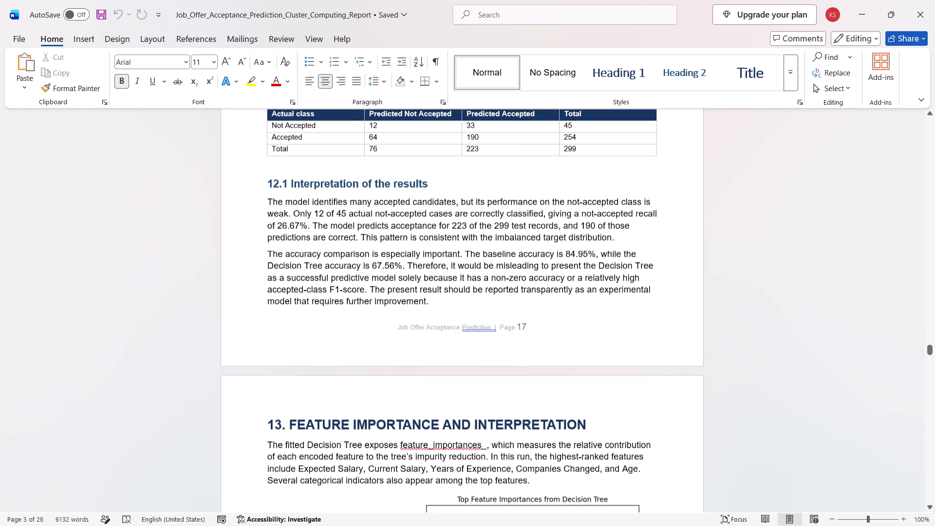
{"action": "scroll", "coordinate": [459, 247], "scroll_direction": "down", "scroll_amount": 3}
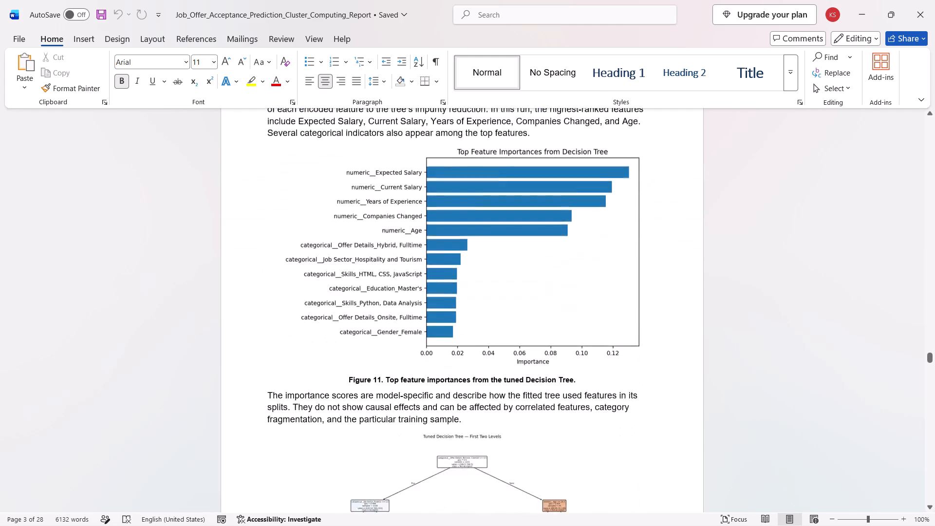
{"action": "scroll", "coordinate": [459, 247], "scroll_direction": "down", "scroll_amount": 4}
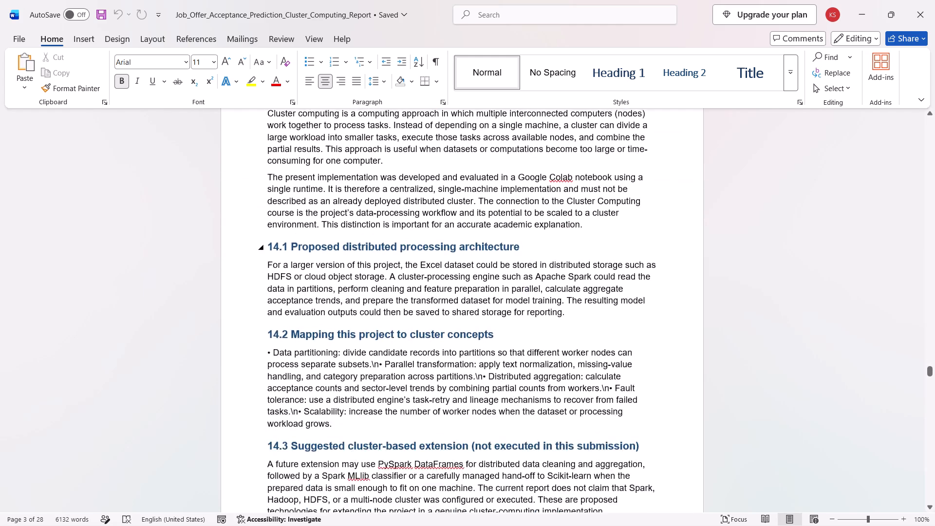
{"action": "scroll", "coordinate": [459, 247], "scroll_direction": "down", "scroll_amount": 5}
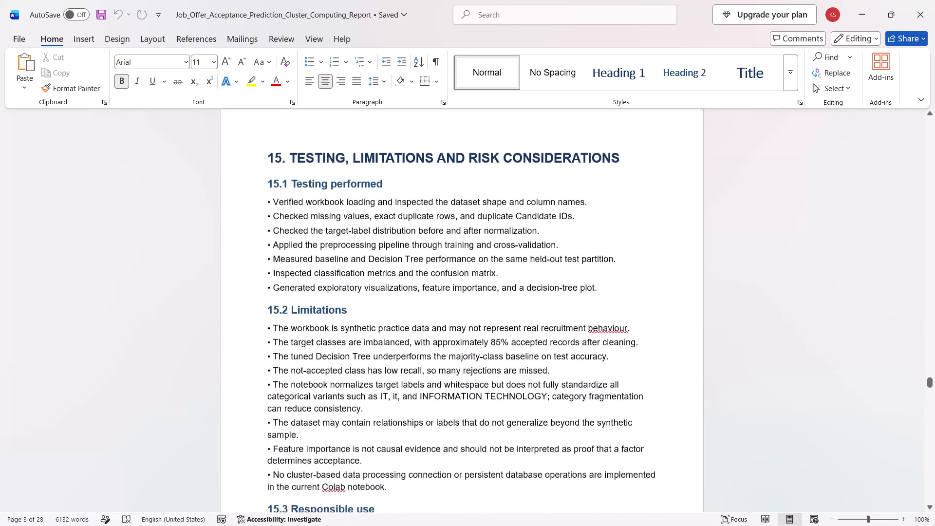
{"action": "scroll", "coordinate": [459, 247], "scroll_direction": "down", "scroll_amount": 6}
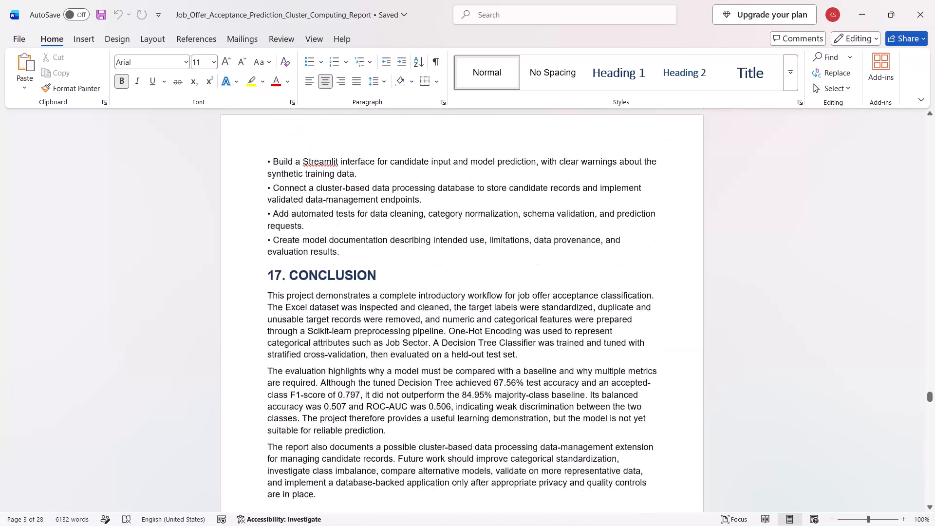
Examine the code cells and output screenshot placeholders in Appendix A, Full Google Colab Source Code.
{"action": "scroll", "coordinate": [459, 247], "scroll_direction": "down", "scroll_amount": 5}
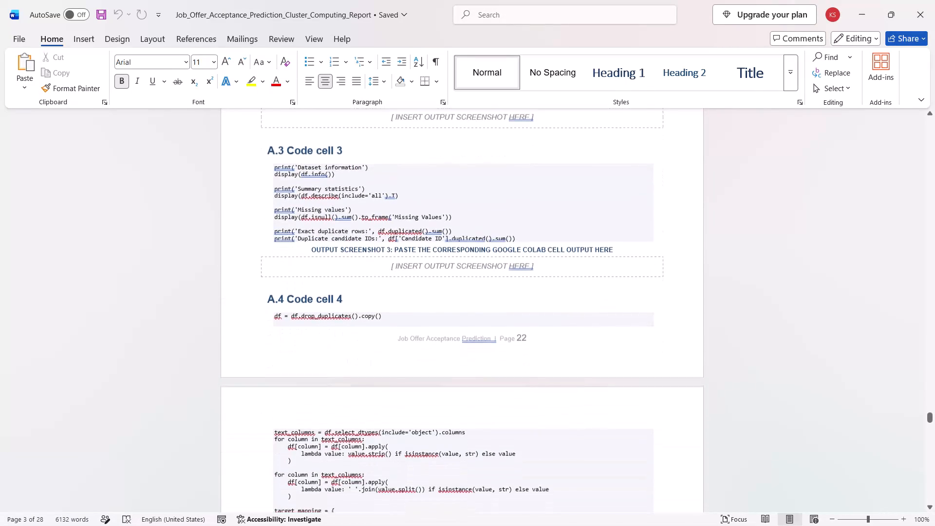
{"action": "scroll", "coordinate": [459, 247], "scroll_direction": "down", "scroll_amount": 5}
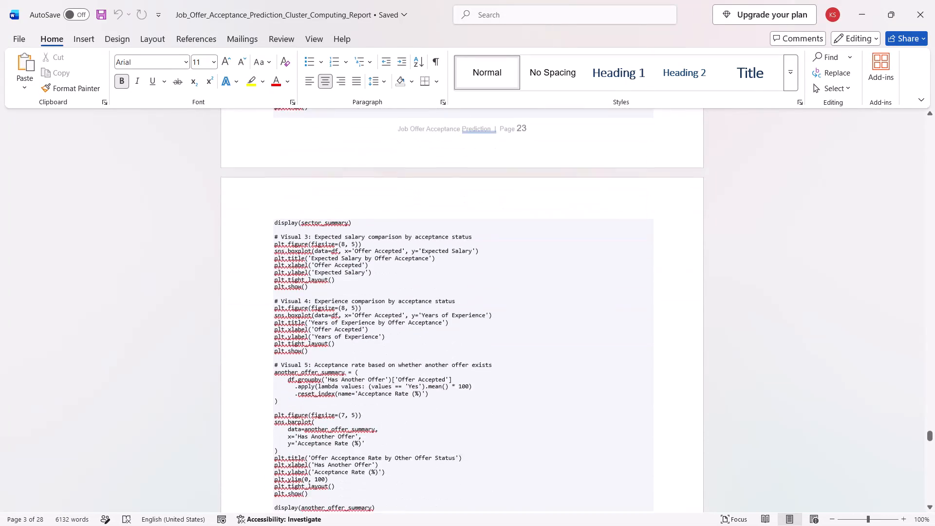
{"action": "scroll", "coordinate": [459, 247], "scroll_direction": "down", "scroll_amount": 3}
{"action": "scroll", "coordinate": [459, 247], "scroll_direction": "up", "scroll_amount": 8}
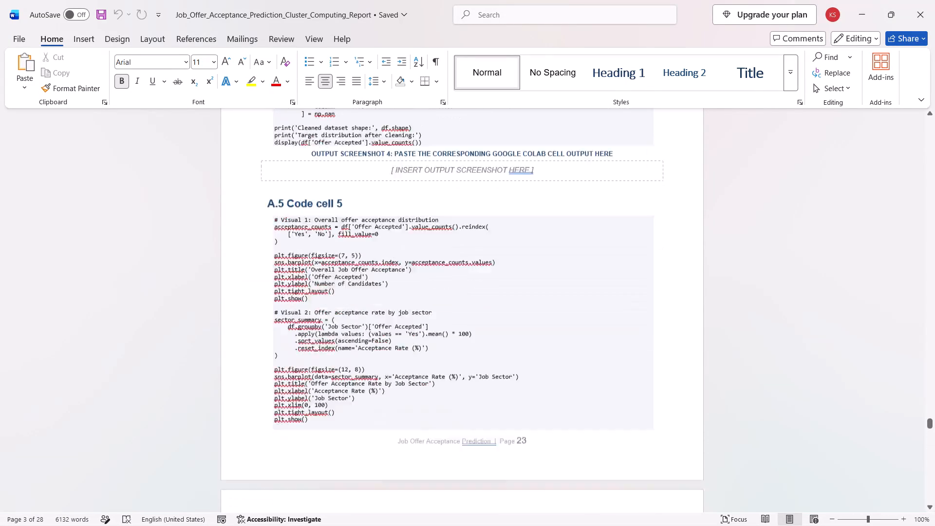
{"action": "scroll", "coordinate": [459, 247], "scroll_direction": "up", "scroll_amount": 3}
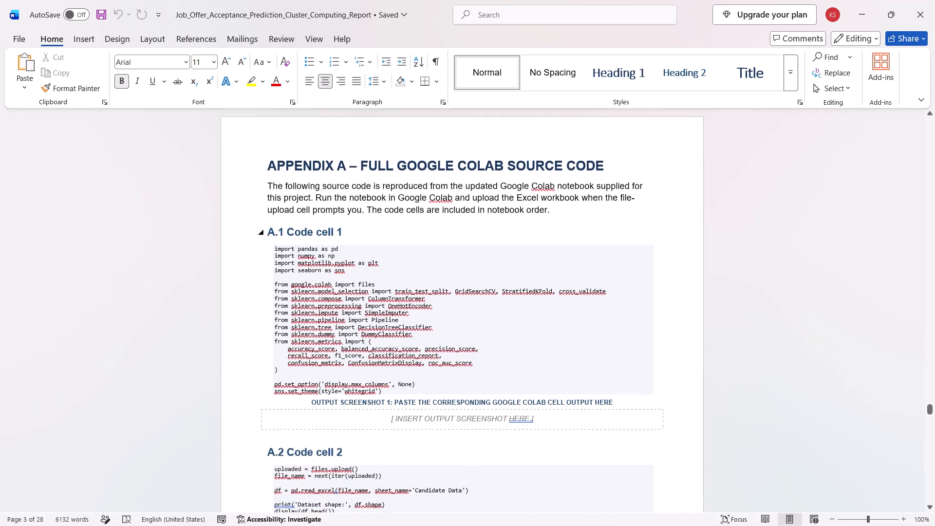
{"action": "scroll", "coordinate": [459, 247], "scroll_direction": "up", "scroll_amount": 1}
{"action": "scroll", "coordinate": [459, 247], "scroll_direction": "down", "scroll_amount": 2}
{"action": "scroll", "coordinate": [480, 316], "scroll_direction": "up", "scroll_amount": 1}
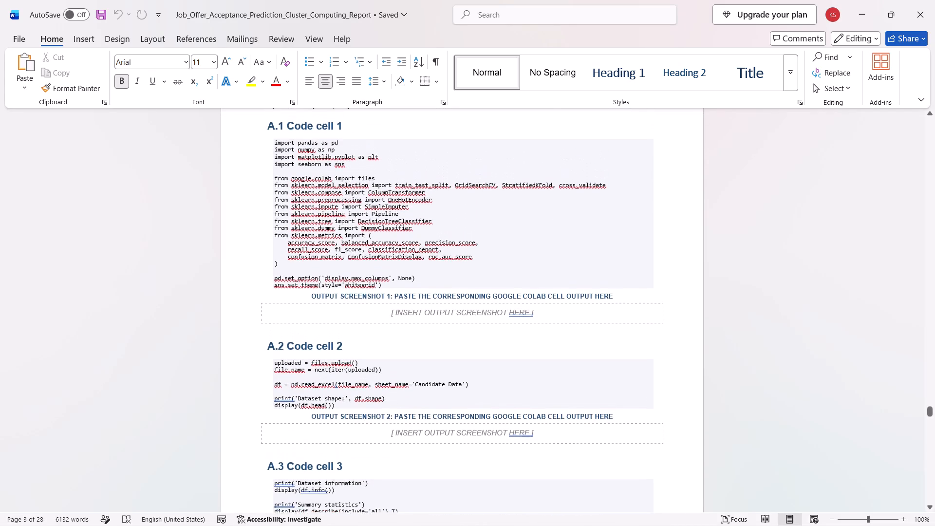
{"action": "scroll", "coordinate": [480, 316], "scroll_direction": "up", "scroll_amount": 1}
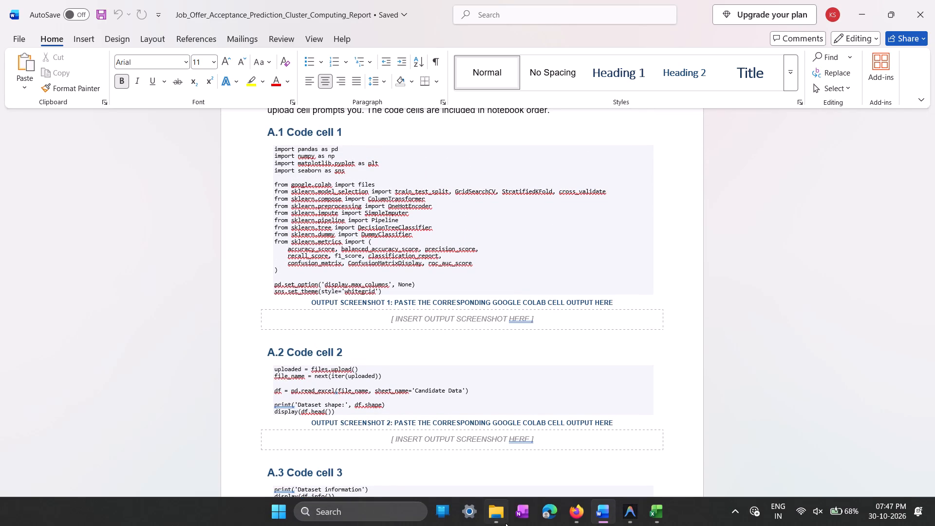
Switch to the Screenshots folder in File Explorer to find the captured dashboard images.
{"action": "left_click", "coordinate": [501, 515]}
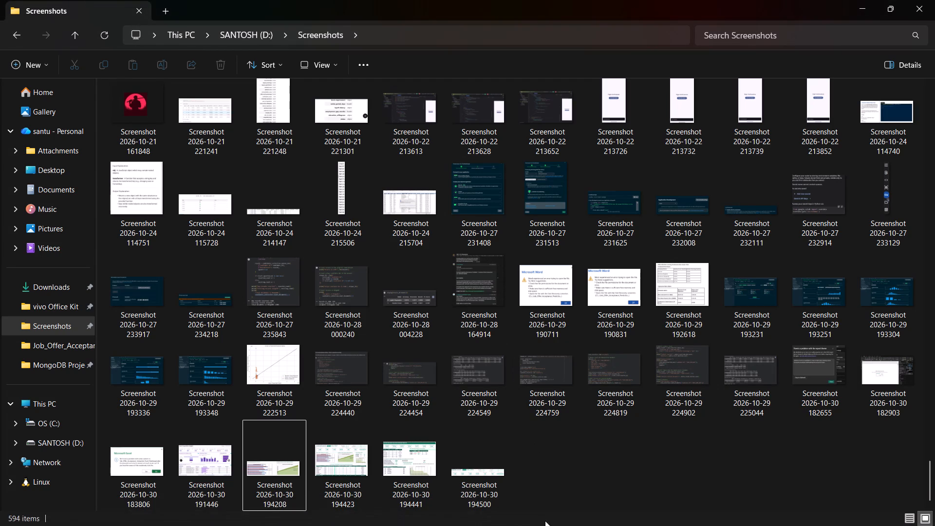
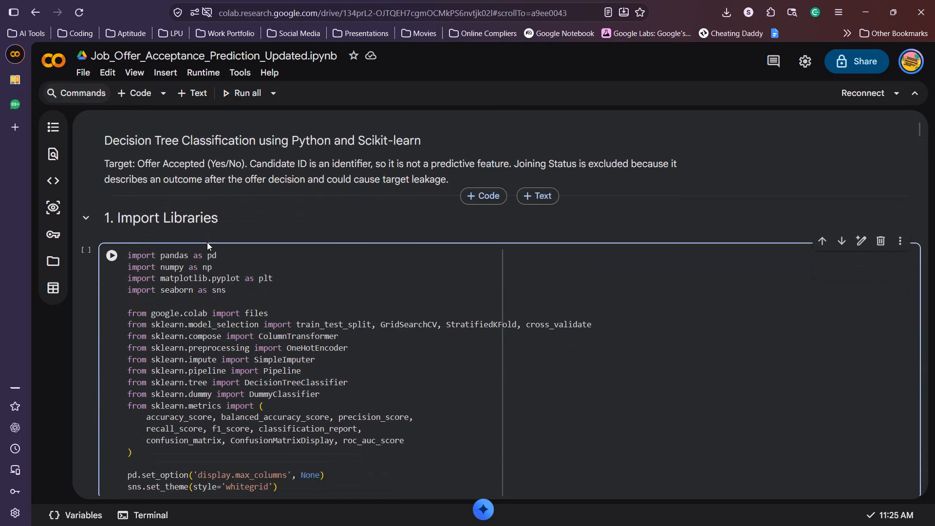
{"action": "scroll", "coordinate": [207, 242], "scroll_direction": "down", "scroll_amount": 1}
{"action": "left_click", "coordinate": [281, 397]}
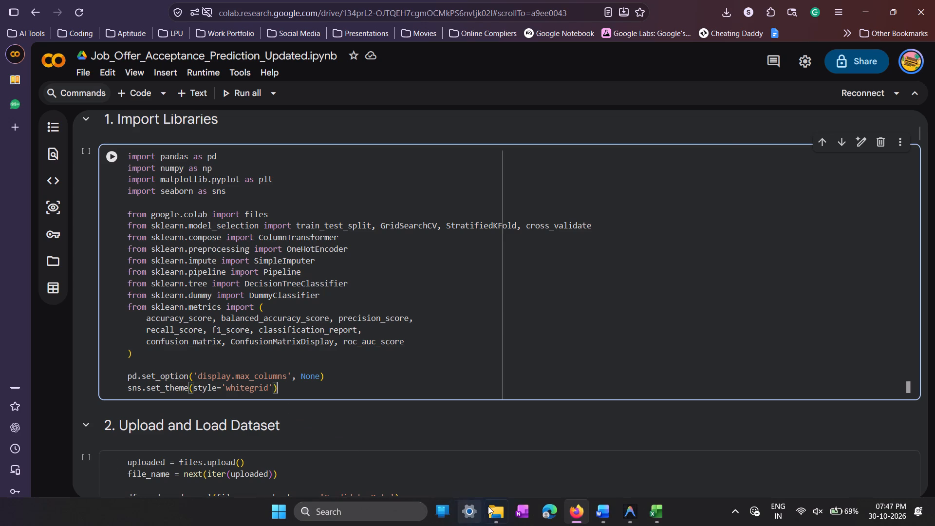
{"action": "left_click", "coordinate": [495, 506]}
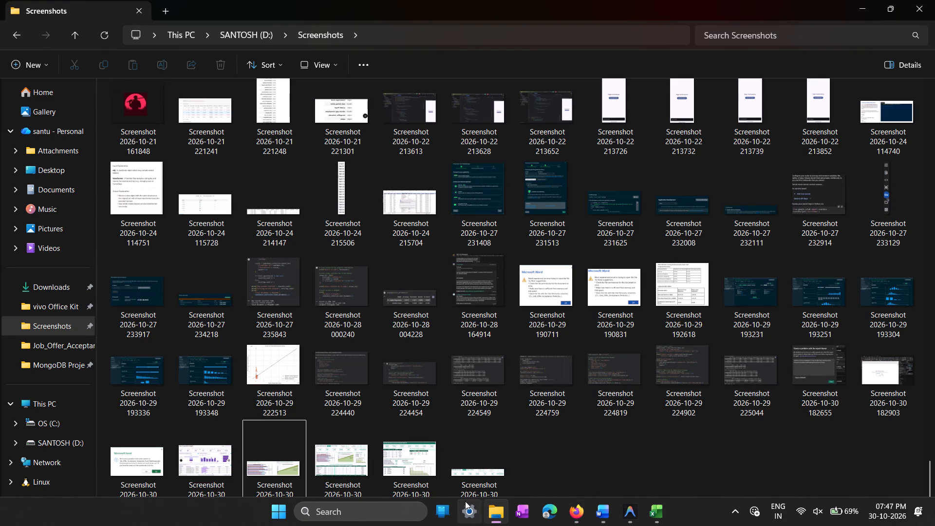
{"action": "left_click", "coordinate": [54, 293]}
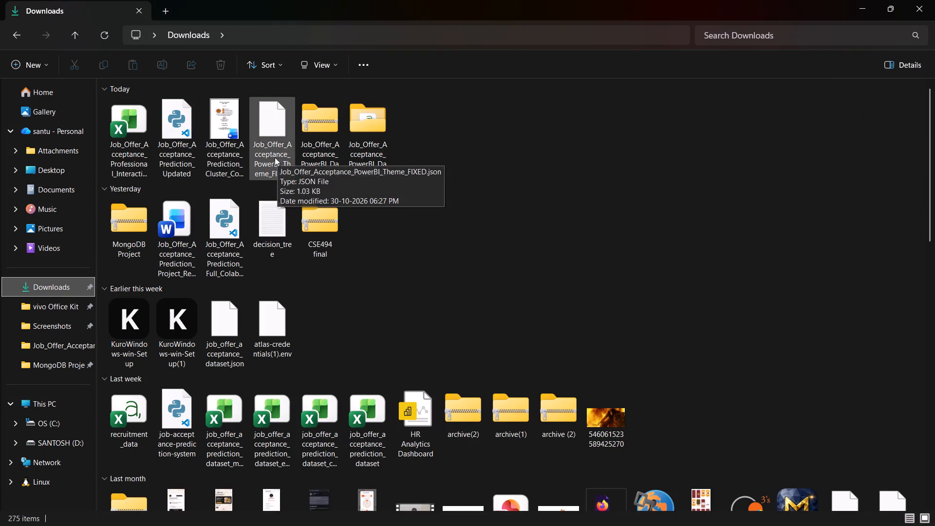
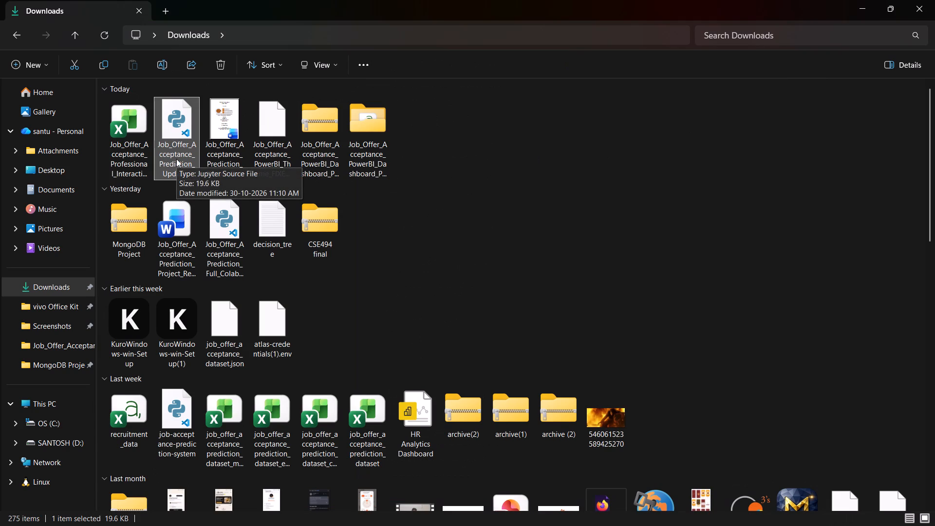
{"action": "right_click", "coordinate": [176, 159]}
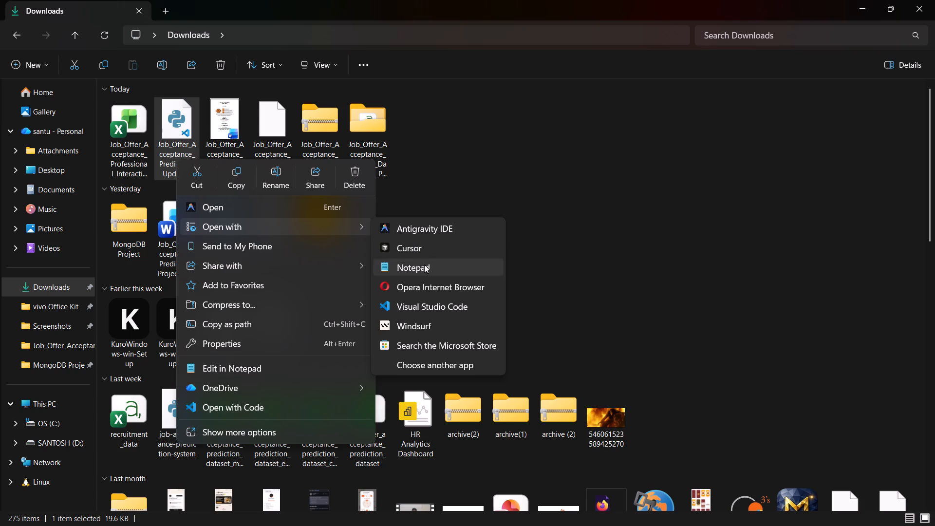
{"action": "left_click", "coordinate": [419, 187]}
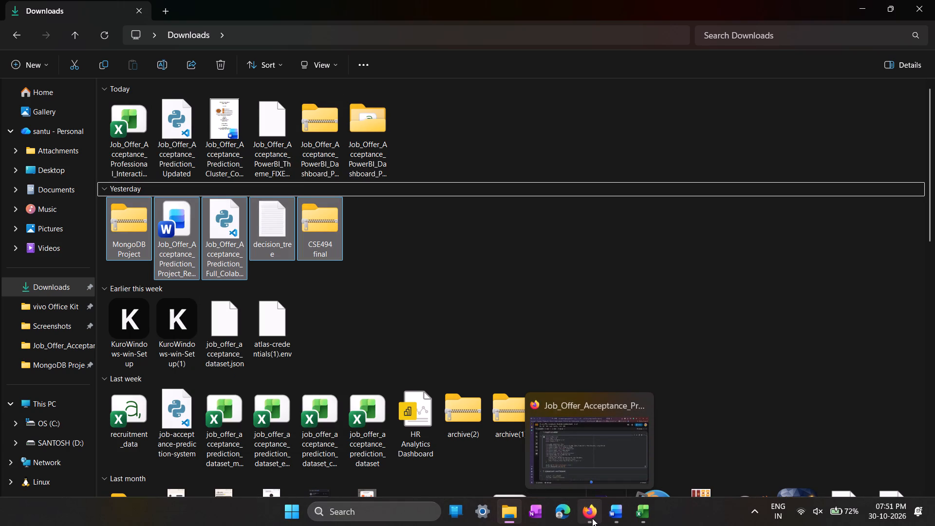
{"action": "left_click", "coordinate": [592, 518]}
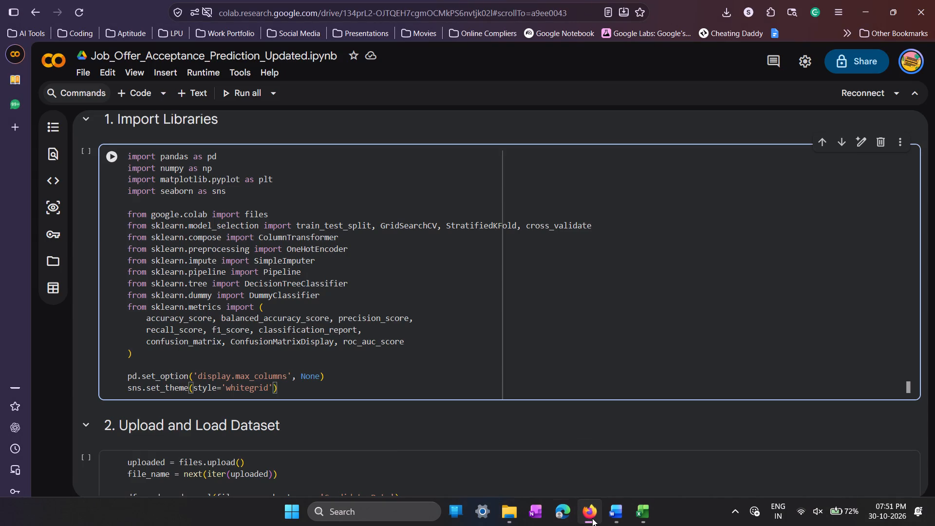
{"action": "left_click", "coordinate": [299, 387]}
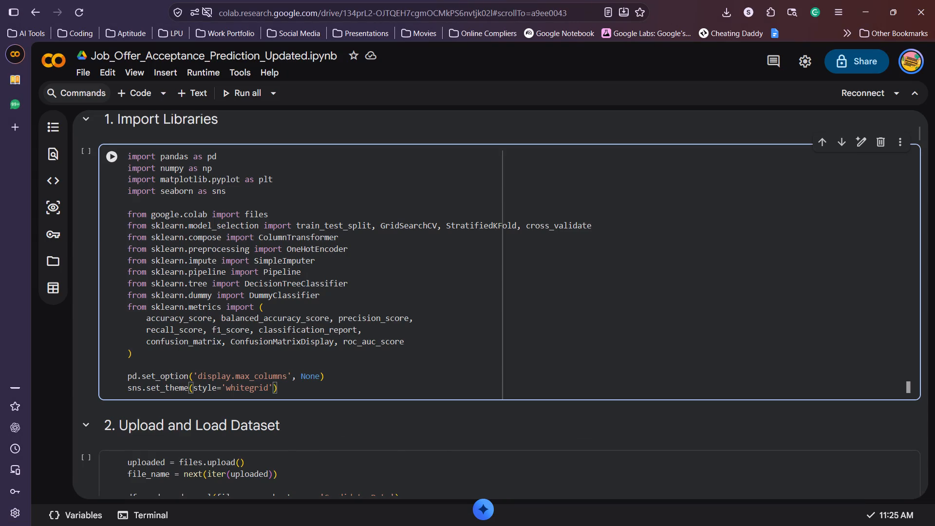
Switch to File Explorer and delete the Job_Offer_Acceptance PowerBI theme file and the zipped PowerBI dashboard from Downloads.
{"action": "left_click", "coordinate": [516, 510]}
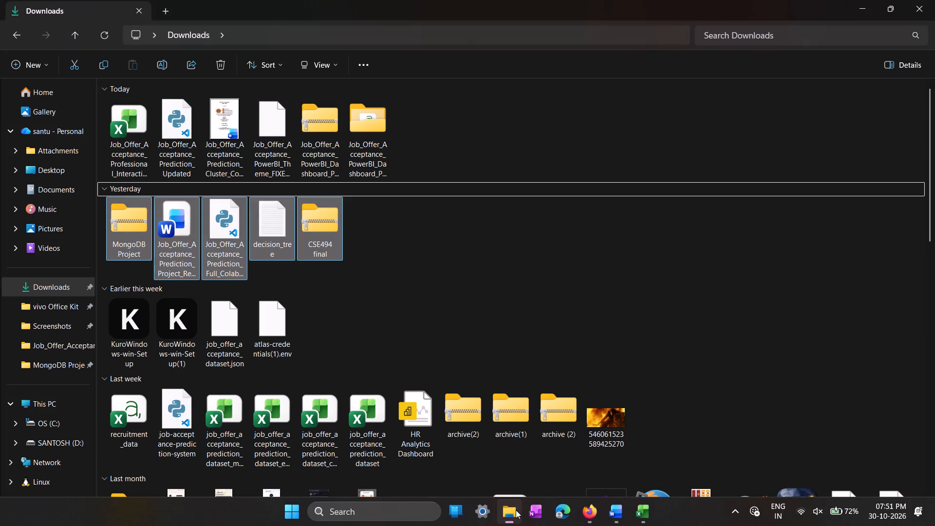
{"action": "left_click", "coordinate": [459, 140]}
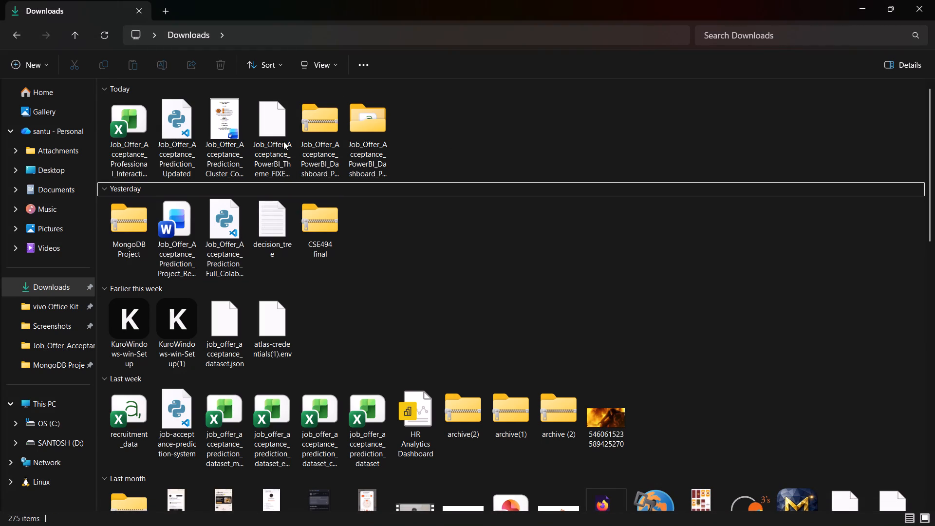
{"action": "left_click", "coordinate": [283, 141]}
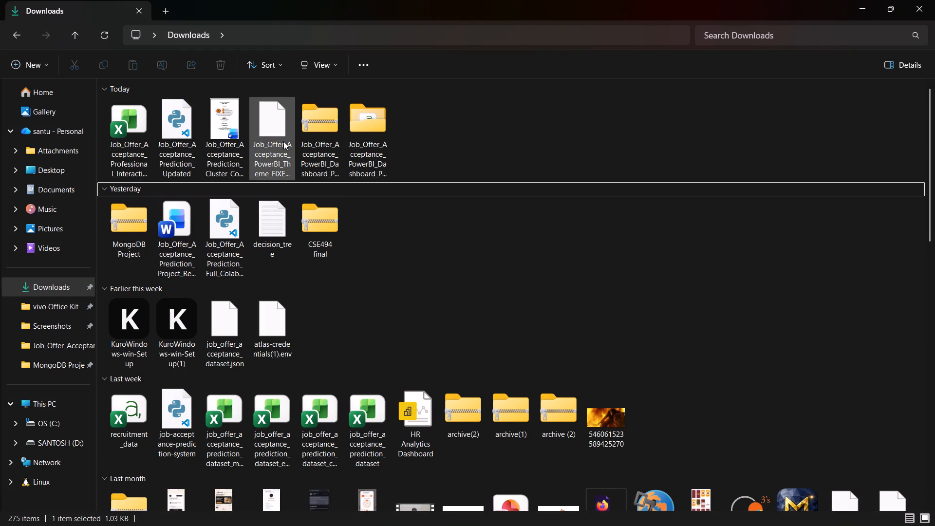
{"action": "key", "text": "Delete"}
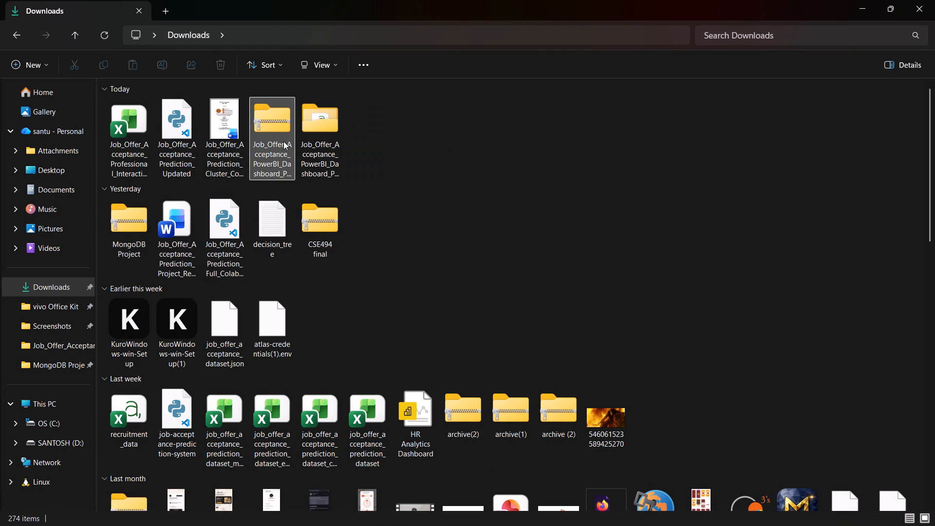
{"action": "left_click", "coordinate": [283, 141]}
{"action": "key", "text": "Delete"}
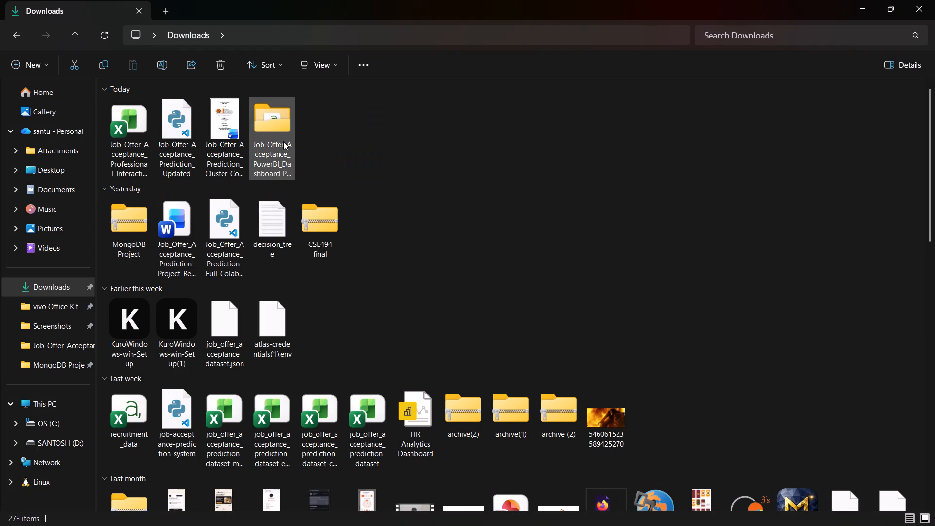
{"action": "left_click", "coordinate": [343, 165]}
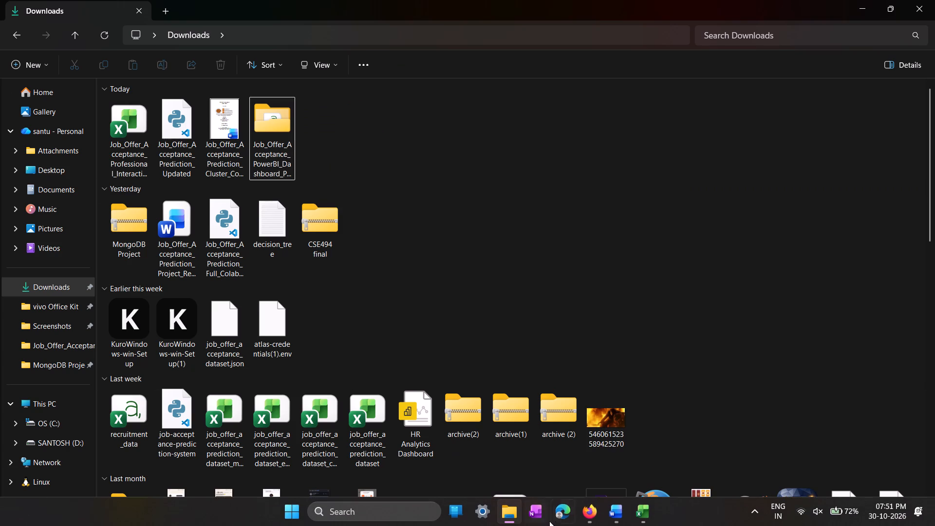
Switch to the Colab notebook in Firefox and run the code cell under "1. Import Libraries".
{"action": "left_click", "coordinate": [579, 515]}
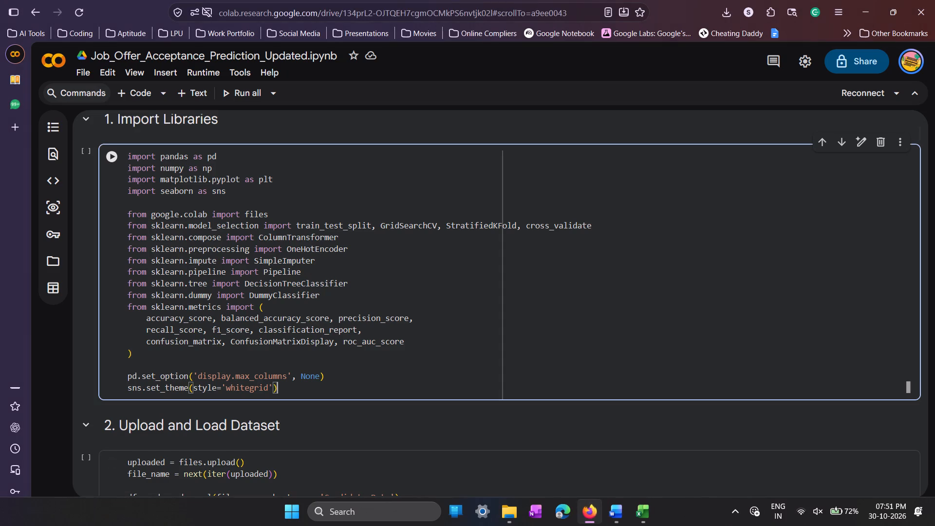
{"action": "left_click", "coordinate": [337, 392]}
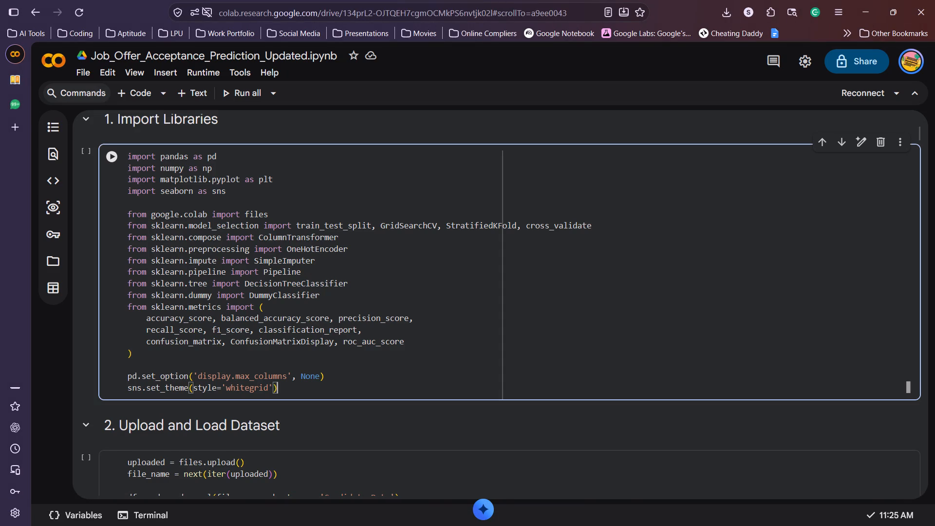
{"action": "key", "text": "shift+Return"}
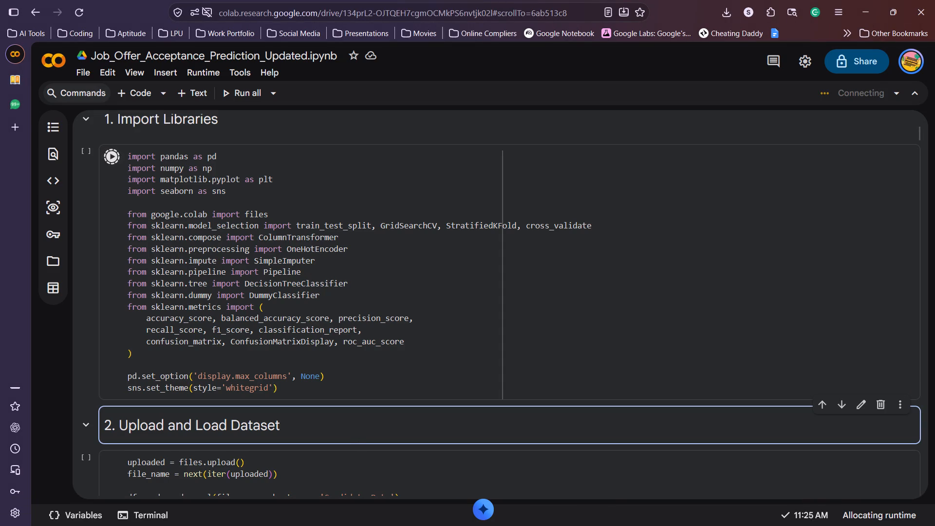
{"action": "scroll", "coordinate": [269, 364], "scroll_direction": "down", "scroll_amount": 1}
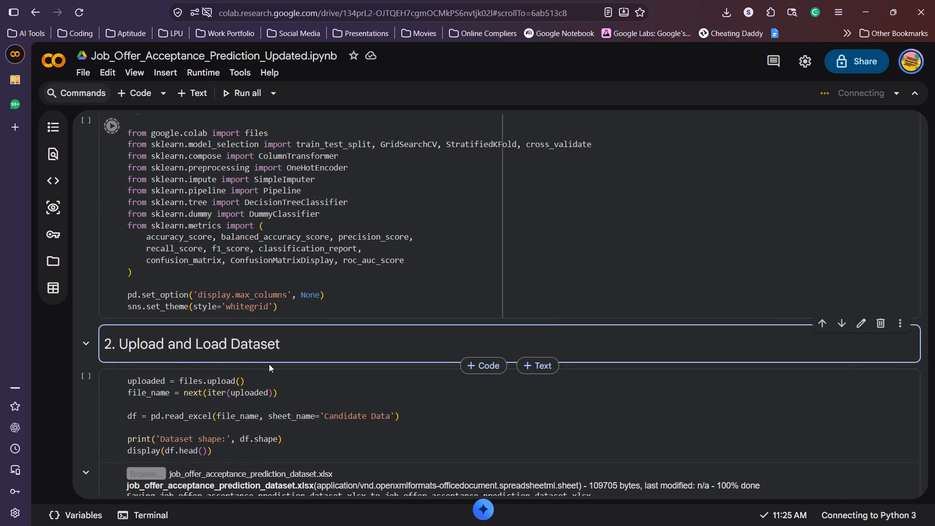
Switch to the Word report and place the cursor at the end of the Output Screenshot 1 placeholder under A.1 Code cell 1.
{"action": "key", "text": "alt+Tab"}
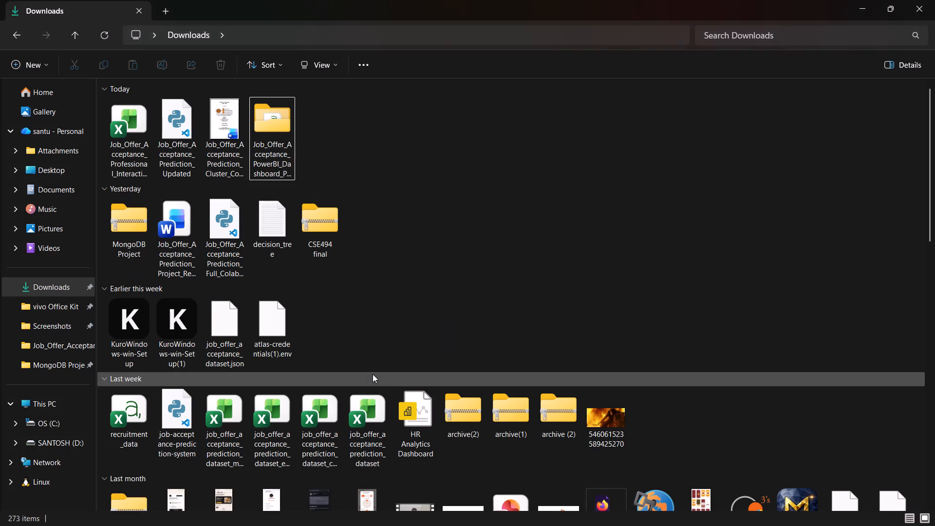
{"action": "key", "text": "alt+Tab"}
{"action": "left_click", "coordinate": [585, 519]}
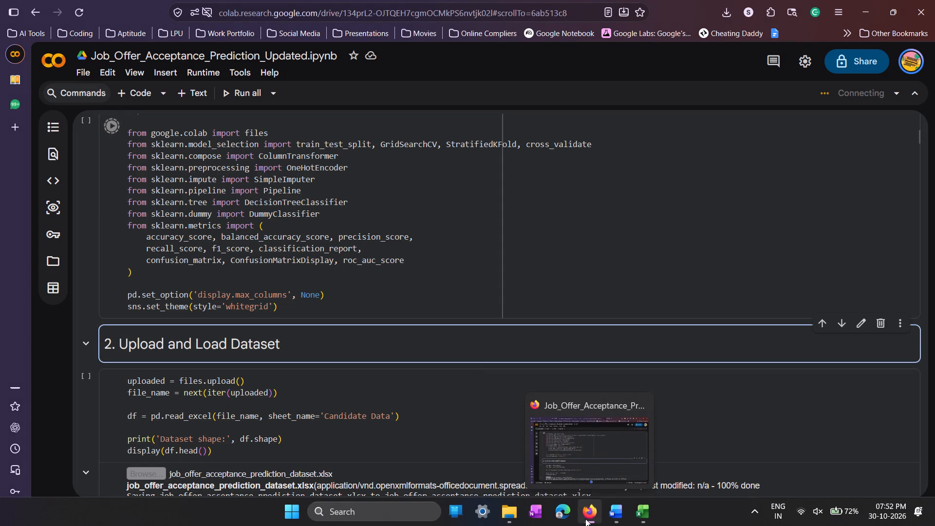
{"action": "key", "text": "alt+Tab"}
{"action": "left_click", "coordinate": [609, 515]}
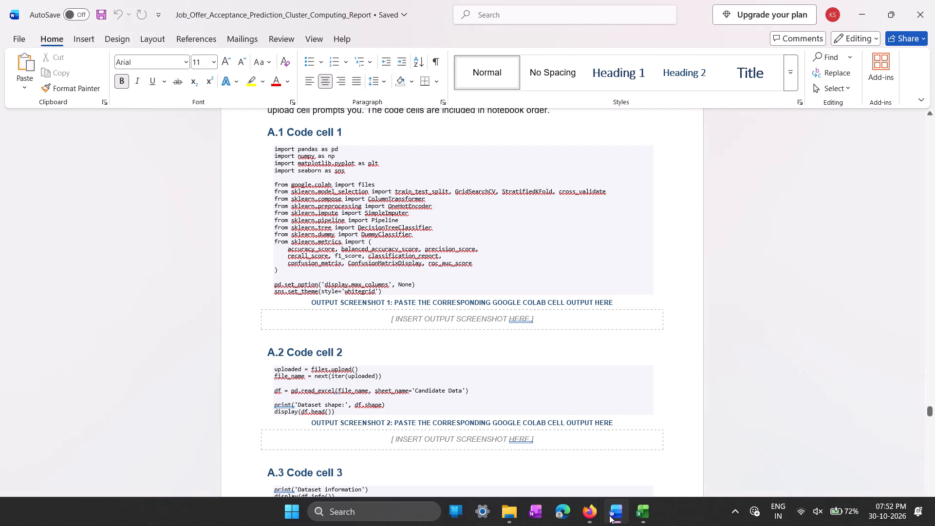
{"action": "left_click", "coordinate": [420, 319]}
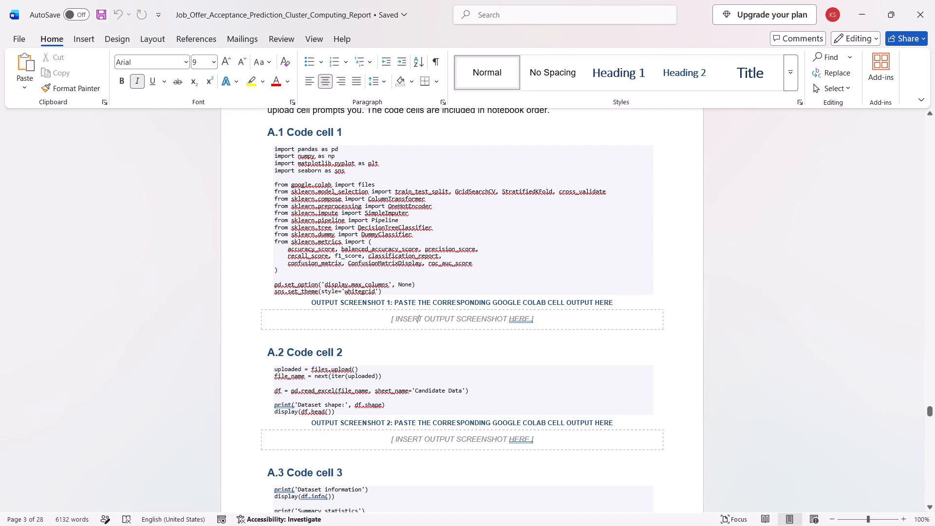
{"action": "left_click", "coordinate": [546, 319]}
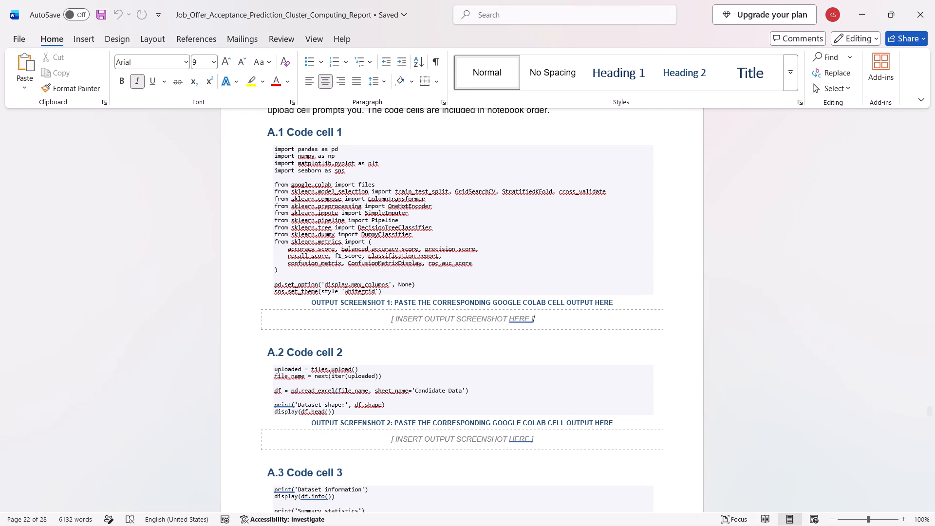
Return to the Colab notebook in Firefox and examine its code cells and outputs from Import Libraries through Split the Dataset.
{"action": "key", "text": "alt+Tab"}
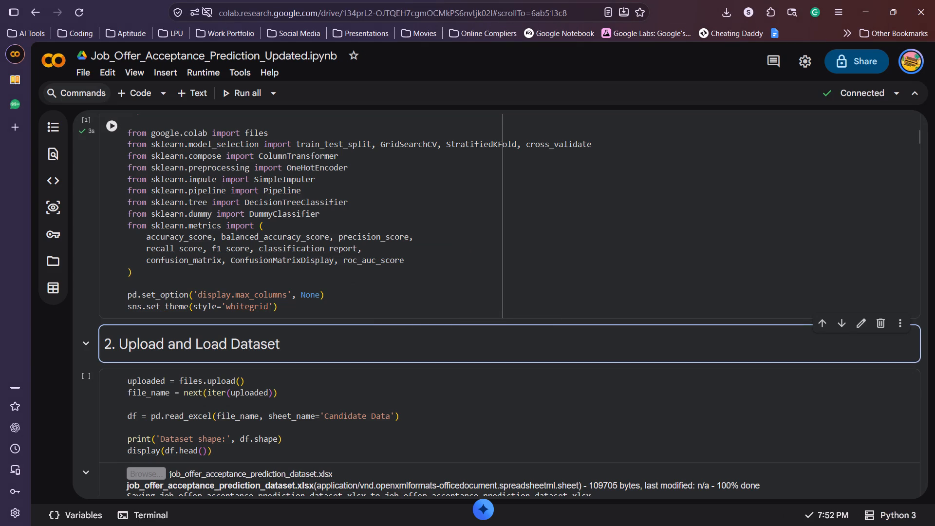
{"action": "scroll", "coordinate": [322, 308], "scroll_direction": "up", "scroll_amount": 3}
{"action": "scroll", "coordinate": [322, 308], "scroll_direction": "down", "scroll_amount": 3}
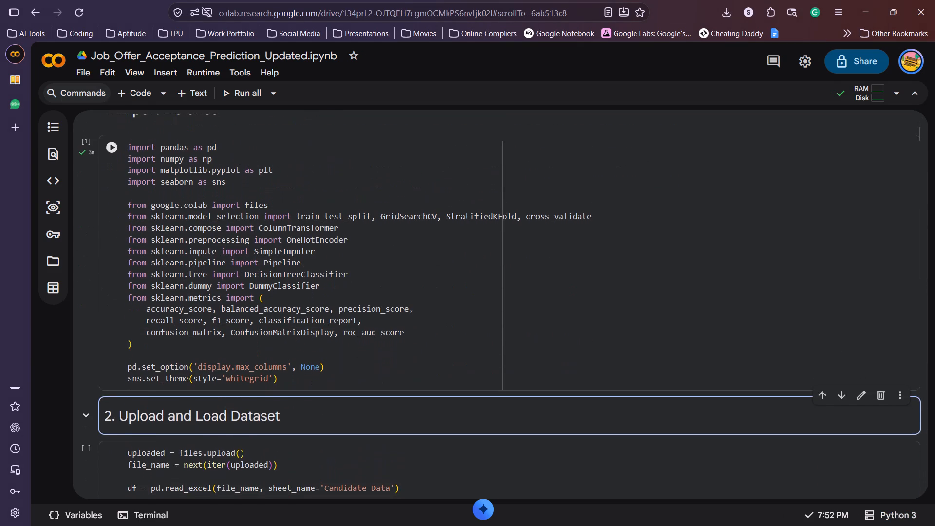
{"action": "scroll", "coordinate": [322, 308], "scroll_direction": "down", "scroll_amount": 1}
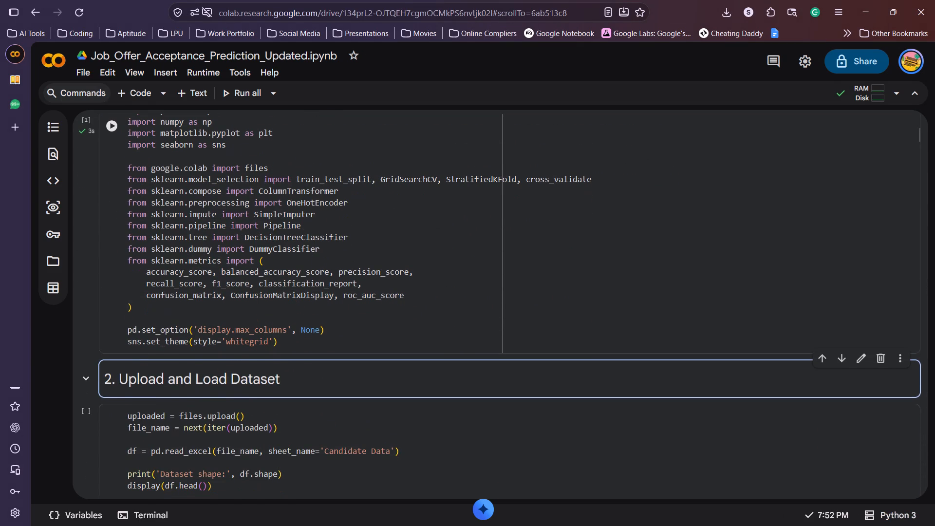
{"action": "scroll", "coordinate": [322, 308], "scroll_direction": "down", "scroll_amount": 3}
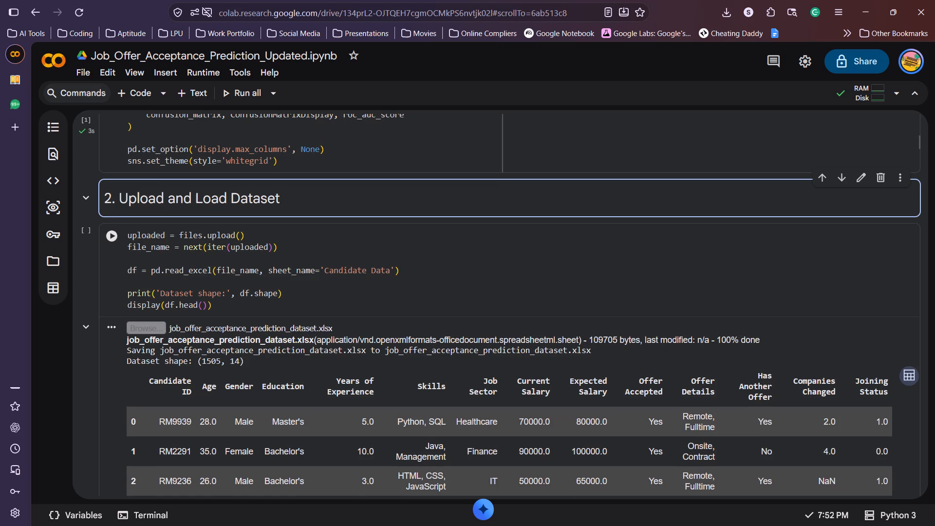
{"action": "scroll", "coordinate": [237, 305], "scroll_direction": "down", "scroll_amount": 7}
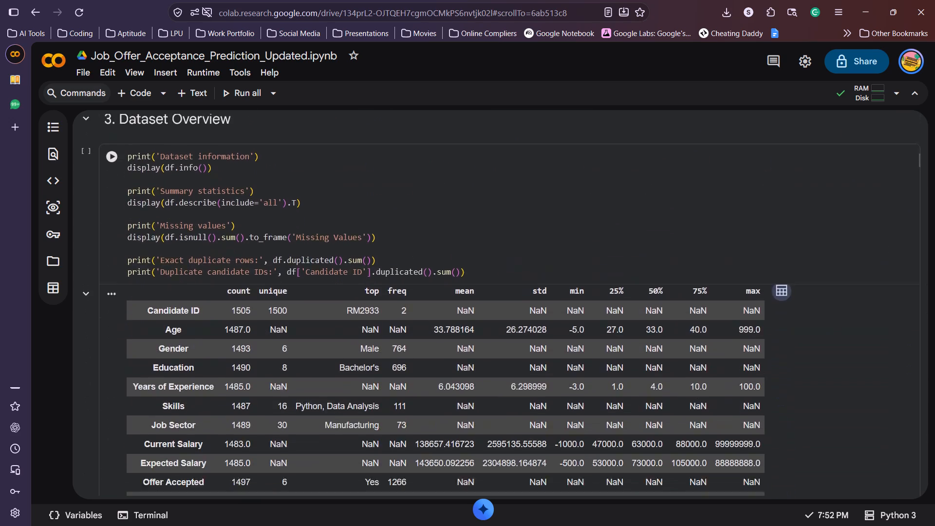
{"action": "scroll", "coordinate": [237, 305], "scroll_direction": "down", "scroll_amount": 7}
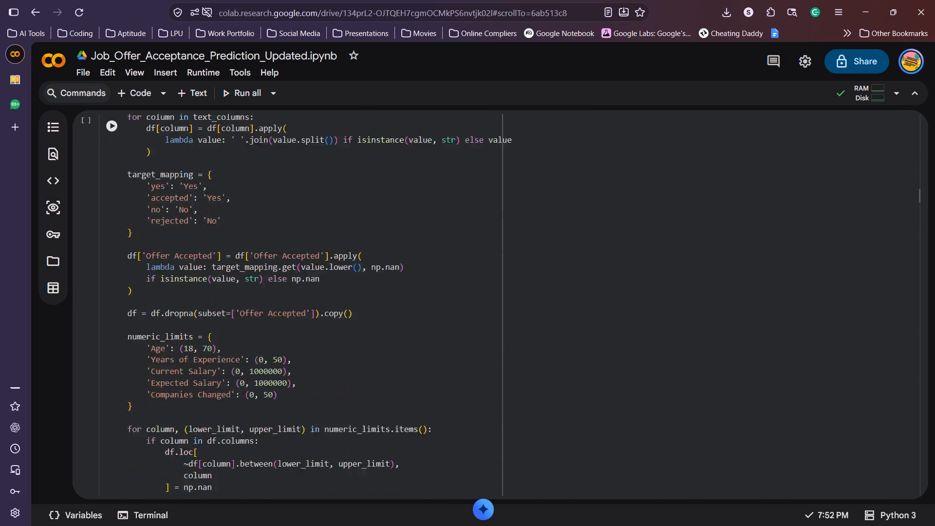
{"action": "scroll", "coordinate": [237, 305], "scroll_direction": "down", "scroll_amount": 6}
{"action": "scroll", "coordinate": [237, 305], "scroll_direction": "up", "scroll_amount": 7}
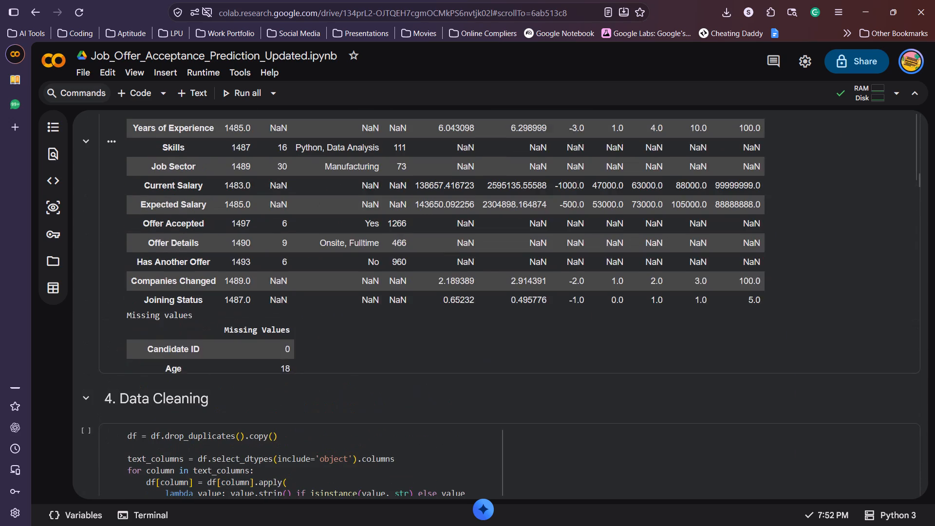
{"action": "scroll", "coordinate": [237, 305], "scroll_direction": "down", "scroll_amount": 19}
{"action": "scroll", "coordinate": [237, 305], "scroll_direction": "up", "scroll_amount": 1}
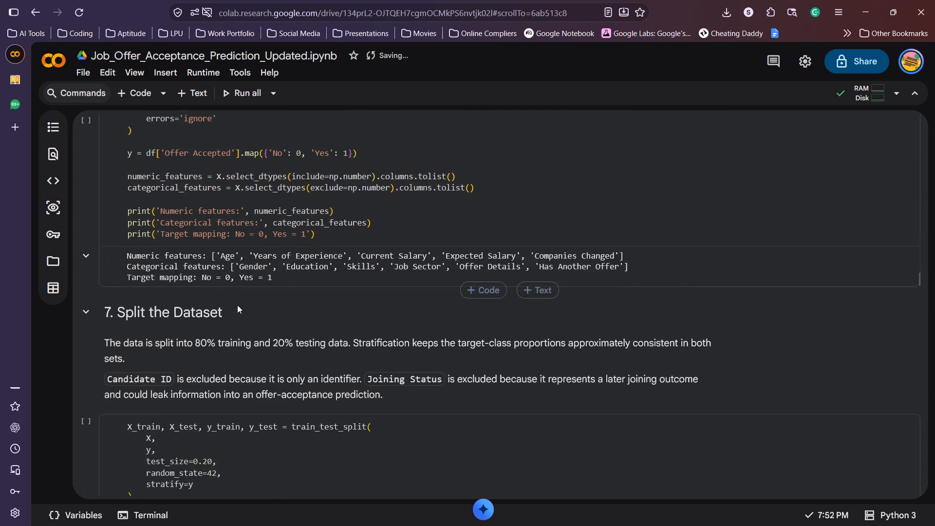
{"action": "scroll", "coordinate": [237, 305], "scroll_direction": "up", "scroll_amount": 10}
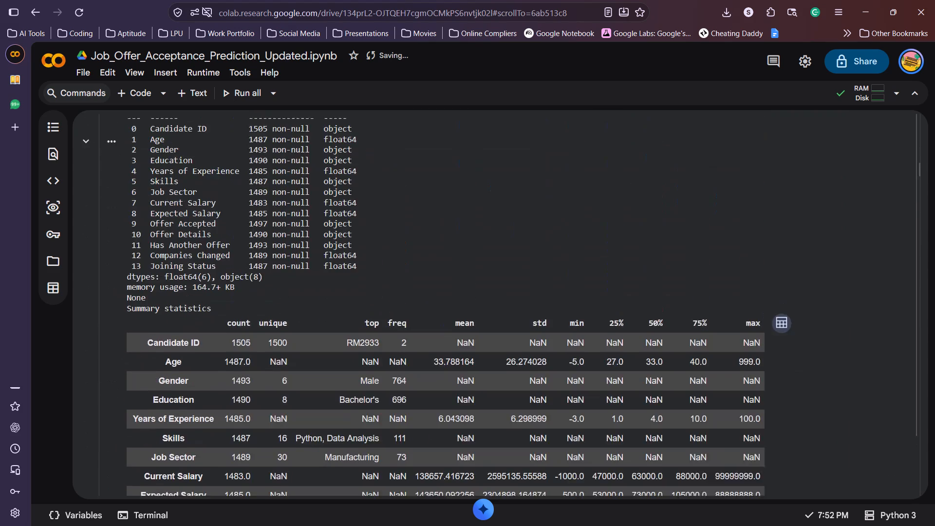
{"action": "scroll", "coordinate": [237, 305], "scroll_direction": "up", "scroll_amount": 5}
{"action": "scroll", "coordinate": [237, 305], "scroll_direction": "down", "scroll_amount": 3}
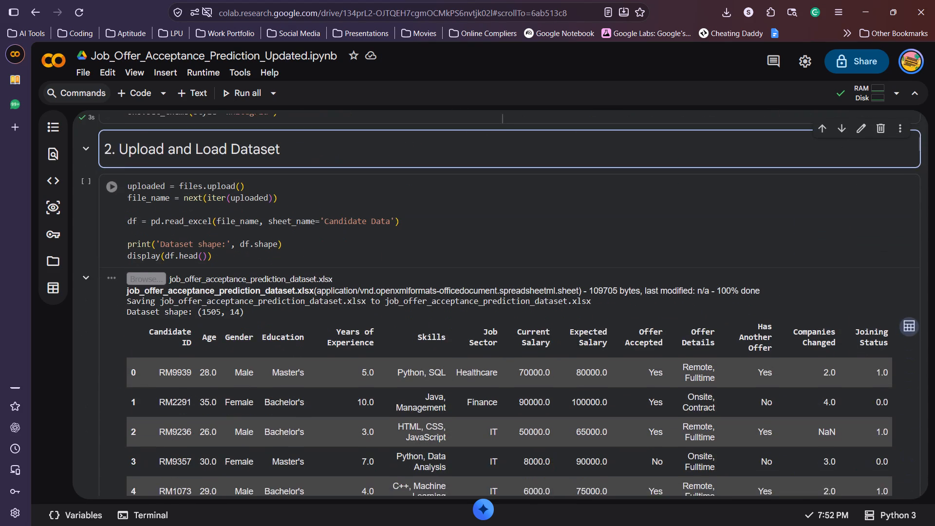
{"action": "scroll", "coordinate": [237, 305], "scroll_direction": "down", "scroll_amount": 2}
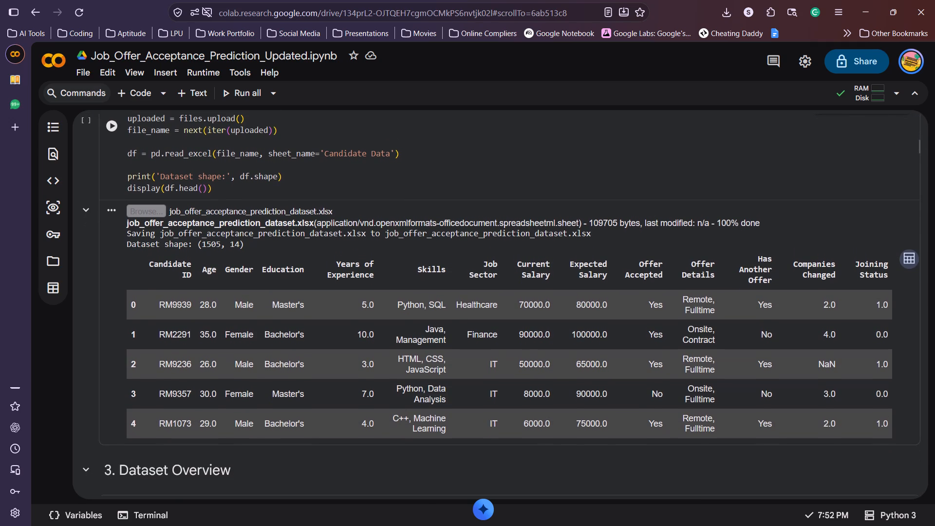
{"action": "scroll", "coordinate": [237, 305], "scroll_direction": "down", "scroll_amount": 3}
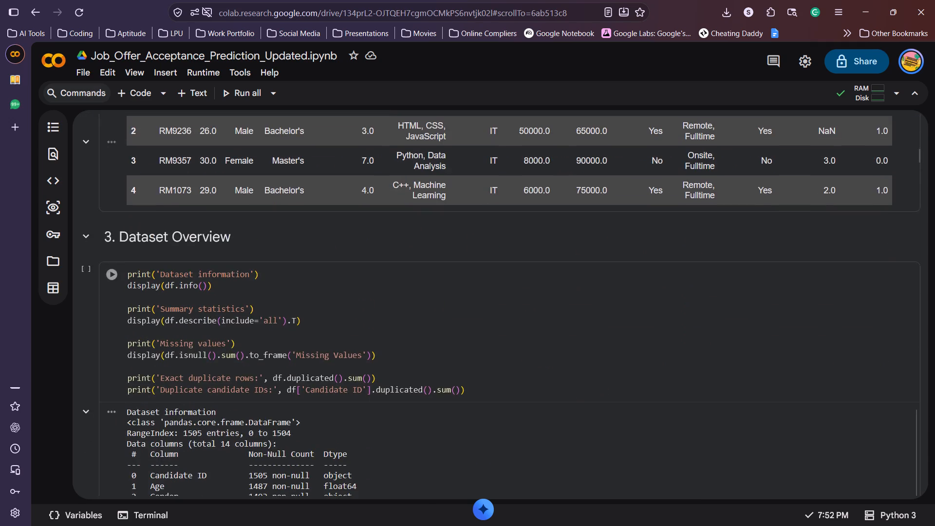
{"action": "scroll", "coordinate": [237, 305], "scroll_direction": "down", "scroll_amount": 1}
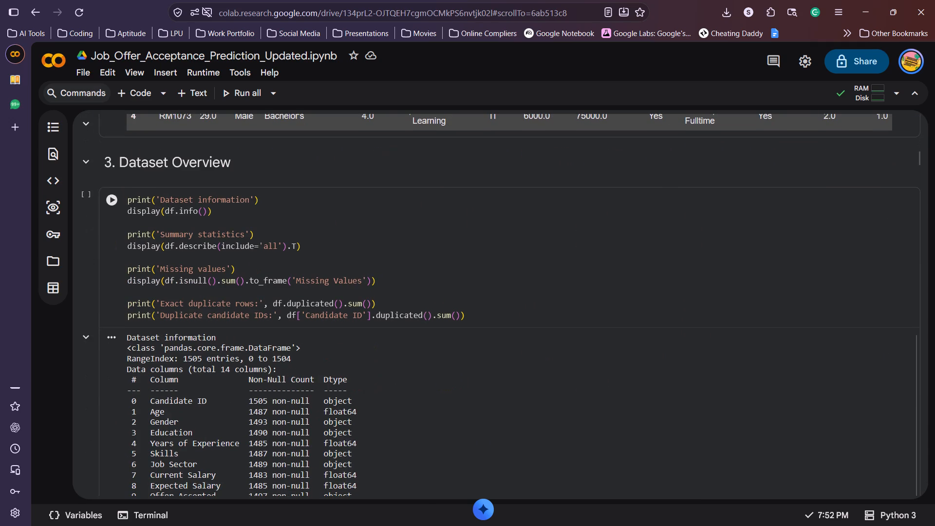
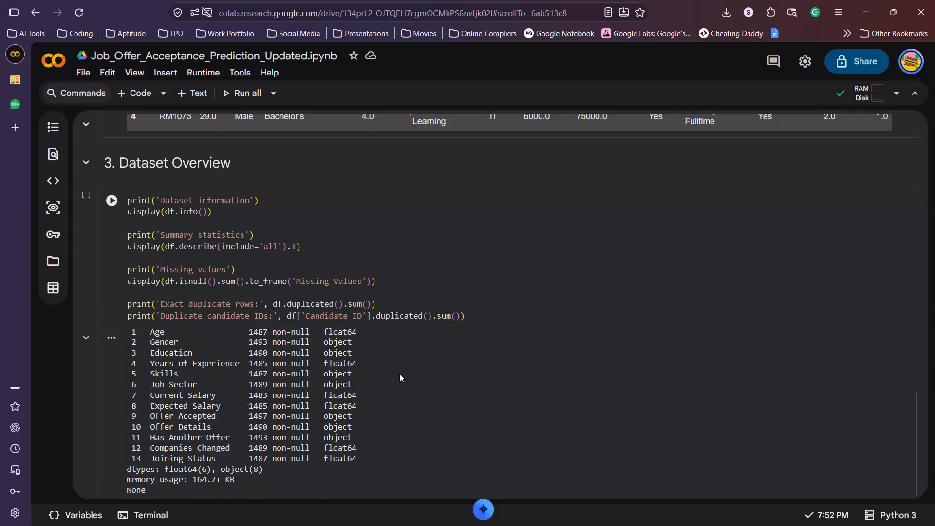
Capture a screenshot of the dataset upload output above 3. Dataset Overview, from the file name through the five-row preview table.
{"action": "scroll", "coordinate": [399, 374], "scroll_direction": "up", "scroll_amount": 2}
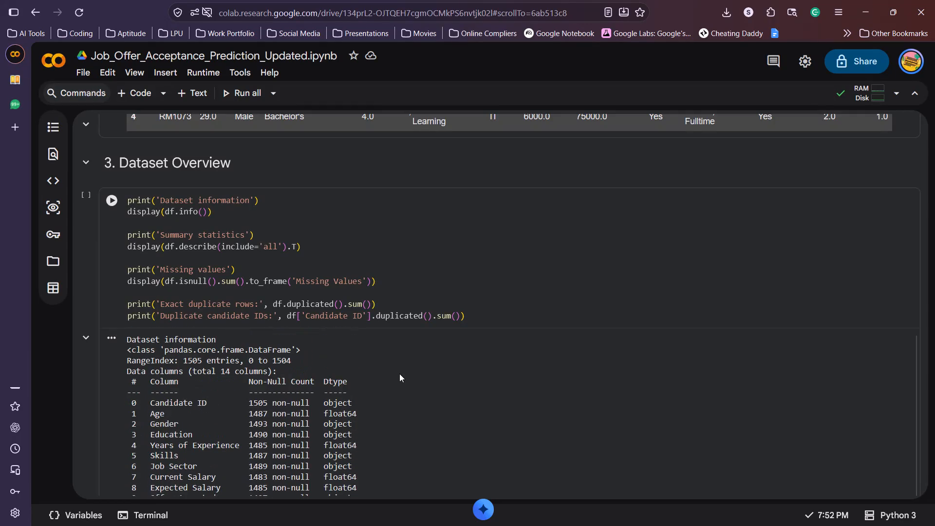
{"action": "scroll", "coordinate": [399, 374], "scroll_direction": "up", "scroll_amount": 4}
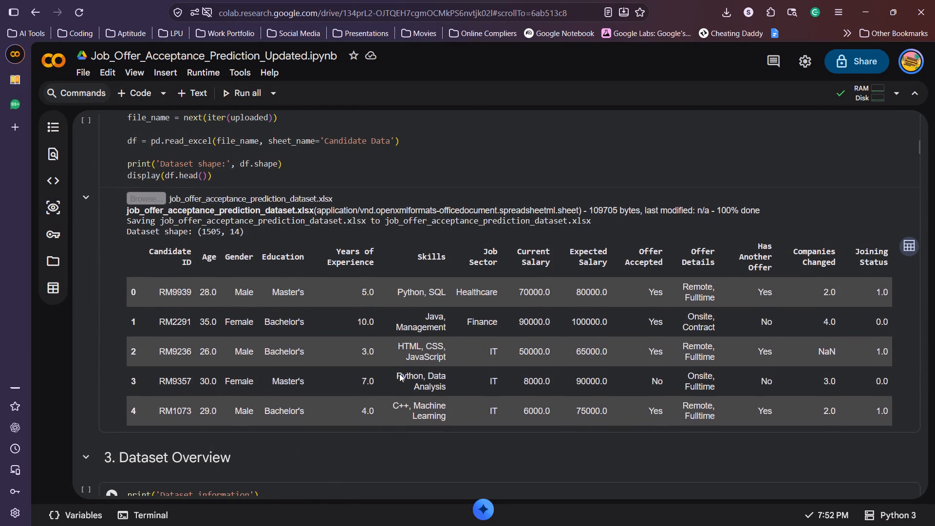
{"action": "scroll", "coordinate": [399, 374], "scroll_direction": "down", "scroll_amount": 4}
{"action": "scroll", "coordinate": [399, 374], "scroll_direction": "up", "scroll_amount": 1}
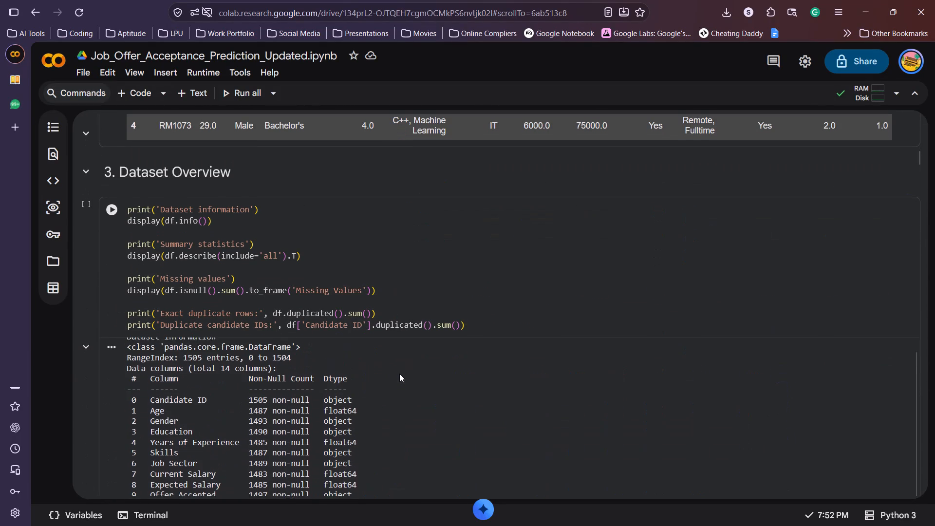
{"action": "scroll", "coordinate": [399, 374], "scroll_direction": "up", "scroll_amount": 4}
{"action": "scroll", "coordinate": [399, 374], "scroll_direction": "left", "scroll_amount": 1}
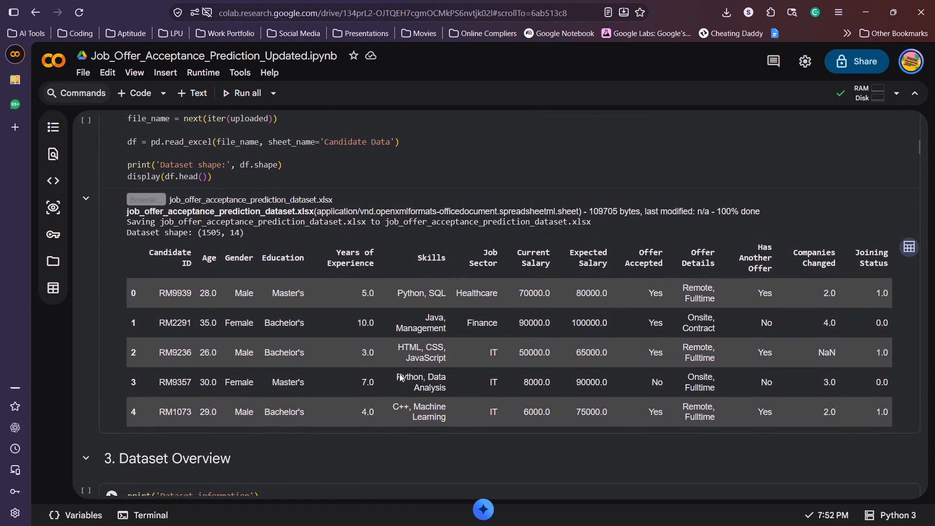
{"action": "scroll", "coordinate": [399, 374], "scroll_direction": "left", "scroll_amount": 1}
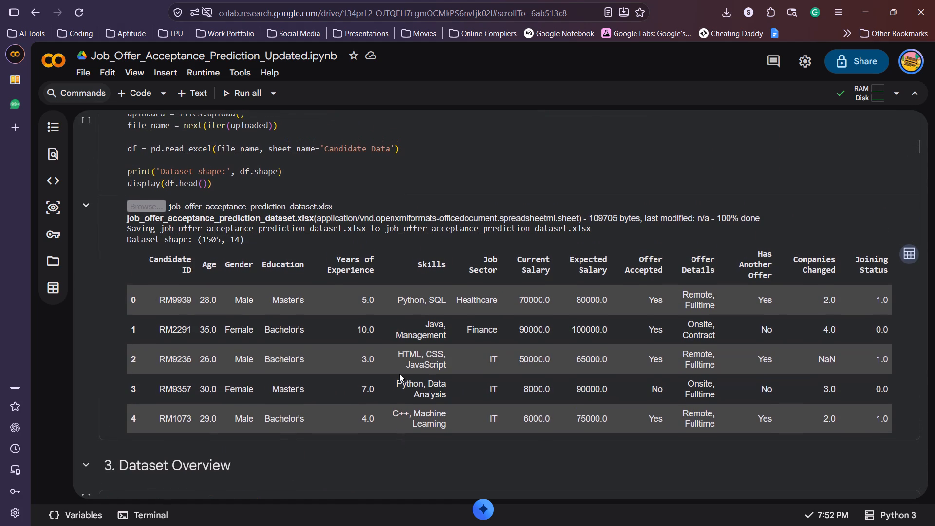
{"action": "key", "text": "Print"}
{"action": "left_click_drag", "start_coordinate": [123, 201], "coordinate": [511, 351]}
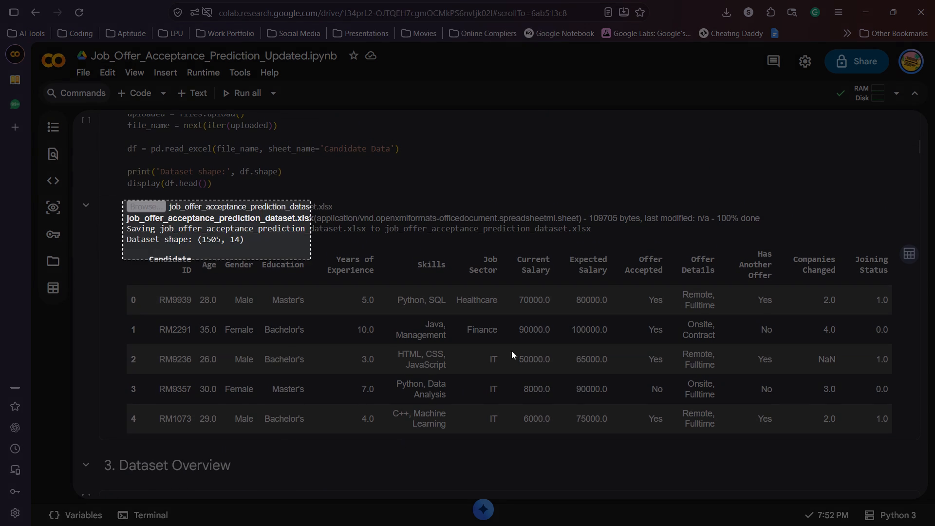
{"action": "left_click_drag", "start_coordinate": [511, 351], "coordinate": [902, 441]}
Check the code cell sections in the Word report, then capture the notebook's Dataset information output under 3. Dataset Overview.
{"action": "key", "text": "alt+Tab"}
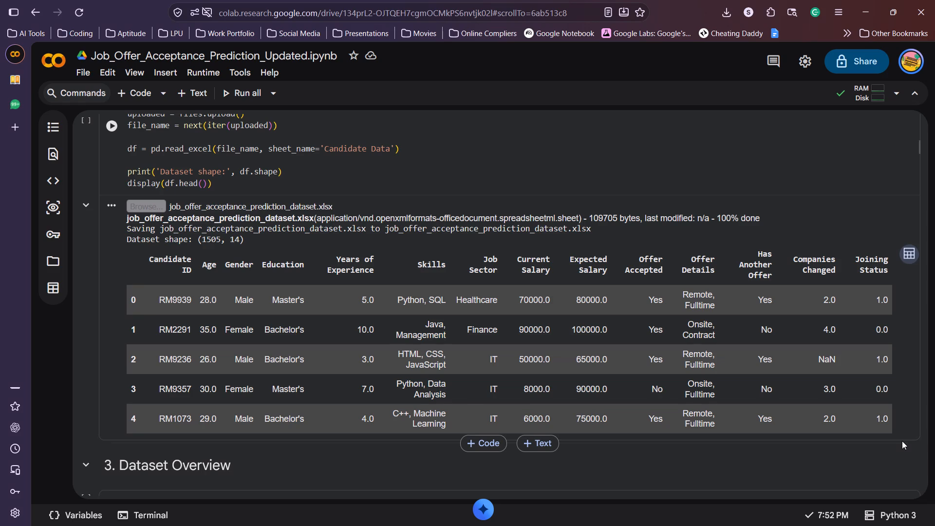
{"action": "key", "text": "alt+Tab"}
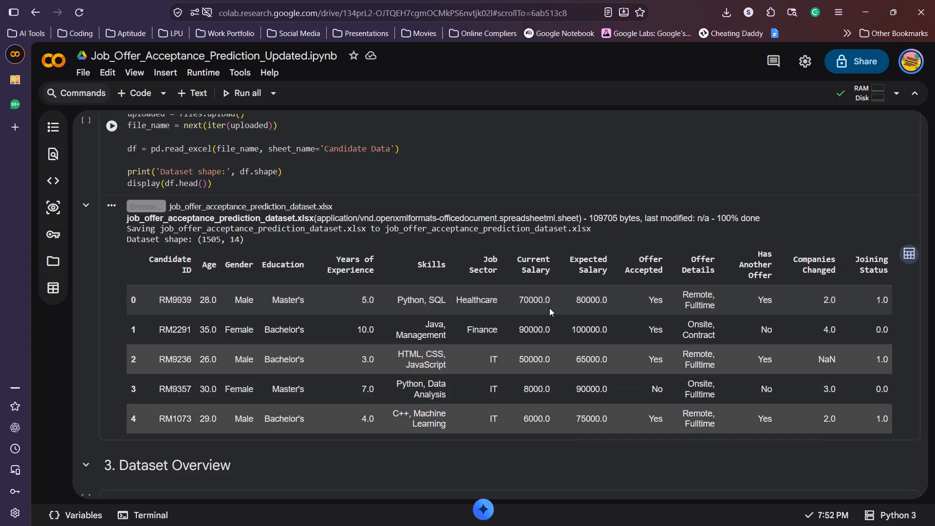
{"action": "scroll", "coordinate": [549, 308], "scroll_direction": "down", "scroll_amount": 4}
{"action": "key", "text": "alt+Tab"}
{"action": "scroll", "coordinate": [549, 308], "scroll_direction": "down", "scroll_amount": 1}
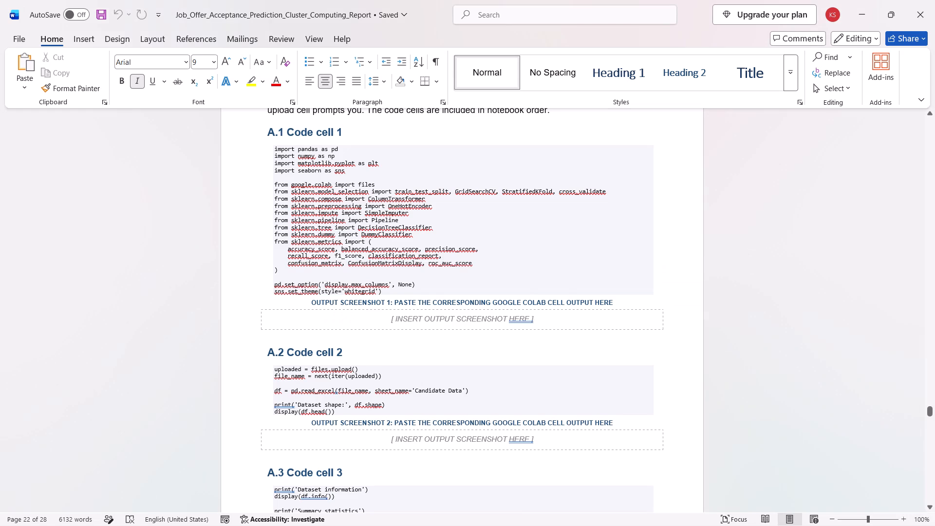
{"action": "scroll", "coordinate": [549, 308], "scroll_direction": "down", "scroll_amount": 2}
{"action": "key", "text": "alt+Tab"}
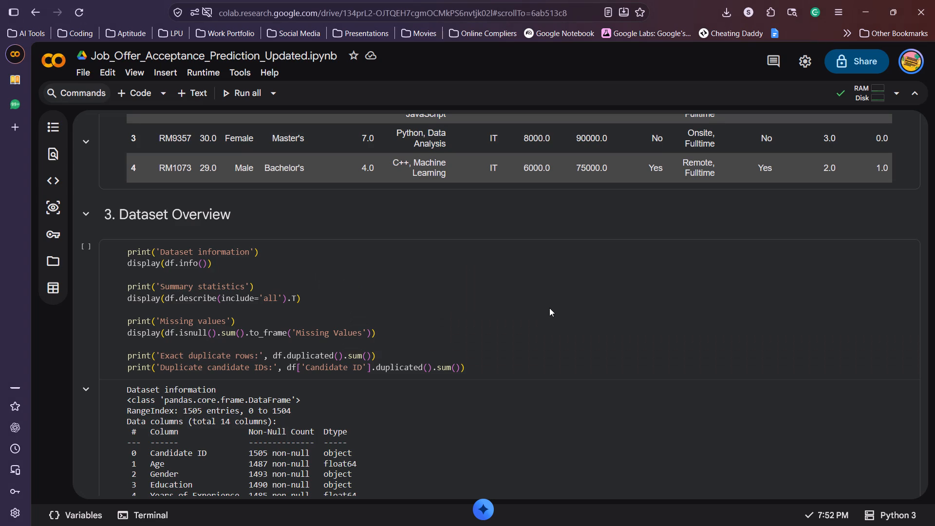
{"action": "scroll", "coordinate": [549, 308], "scroll_direction": "down", "scroll_amount": 2}
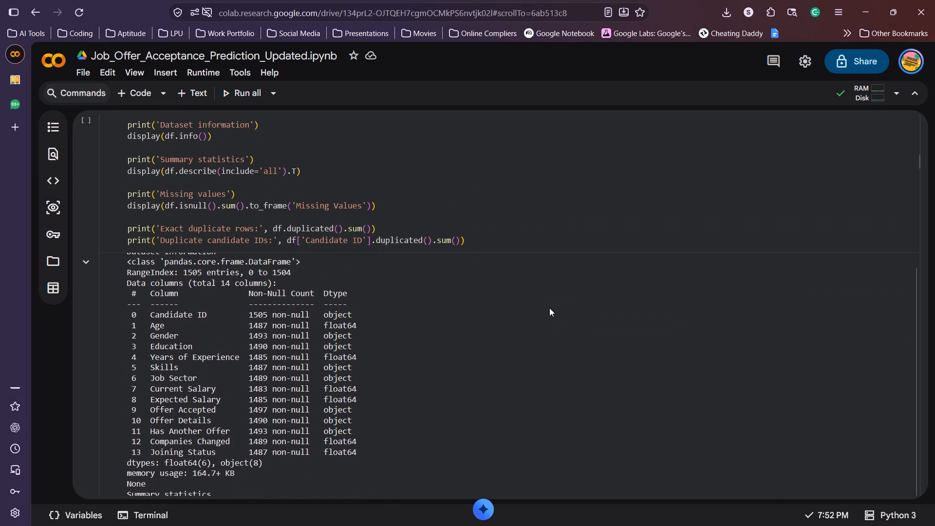
{"action": "key", "text": "Print"}
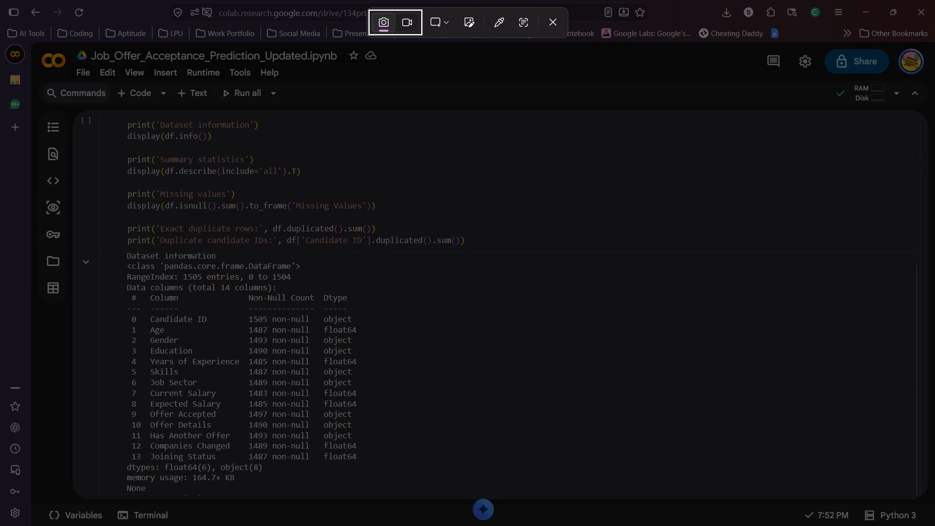
{"action": "left_click_drag", "start_coordinate": [124, 250], "coordinate": [371, 500]}
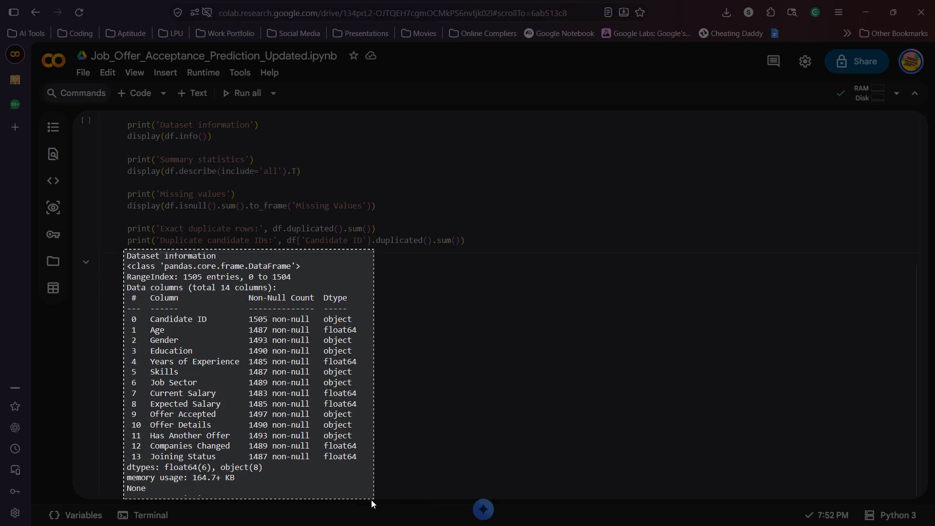
{"action": "left_click_drag", "start_coordinate": [371, 500], "coordinate": [368, 495]}
Capture a screenshot of the Missing Values table together with the duplicate row and candidate ID lines in the Dataset Overview output.
{"action": "scroll", "coordinate": [368, 495], "scroll_direction": "down", "scroll_amount": 2}
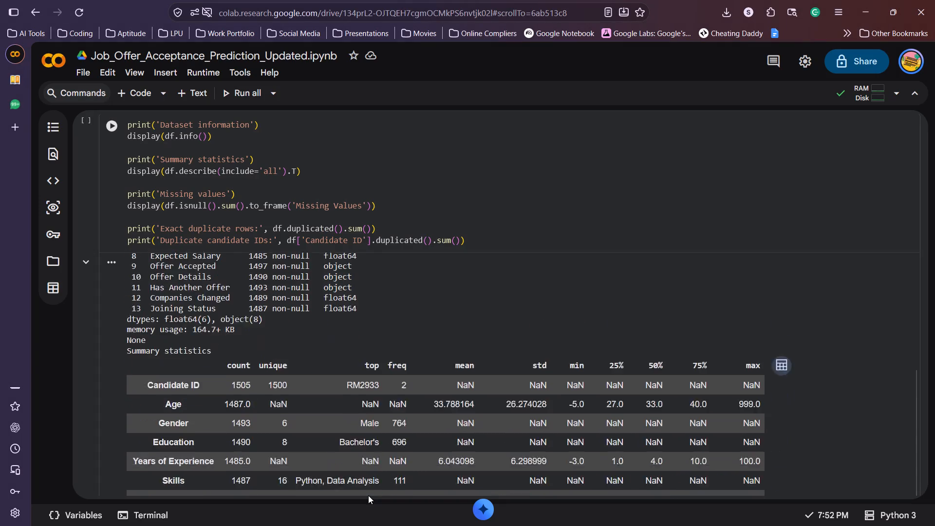
{"action": "scroll", "coordinate": [368, 495], "scroll_direction": "down", "scroll_amount": 5}
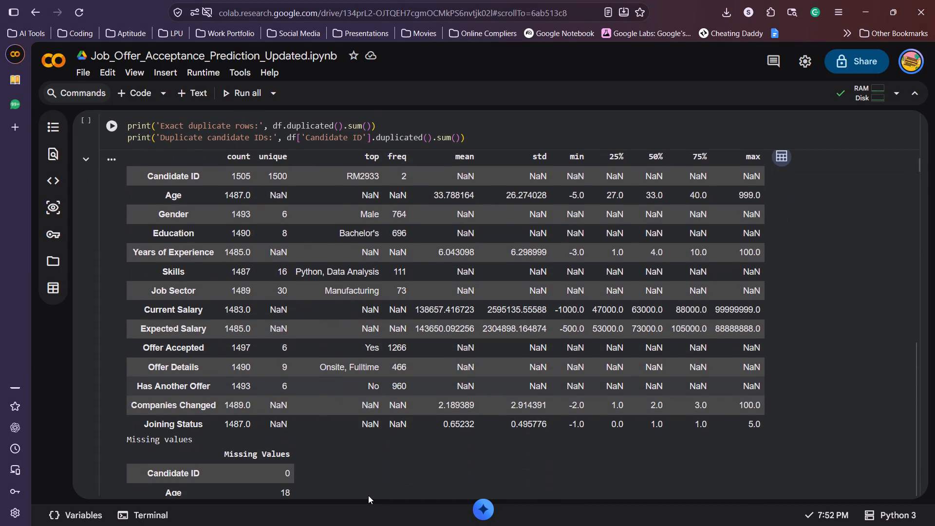
{"action": "scroll", "coordinate": [368, 495], "scroll_direction": "down", "scroll_amount": 3}
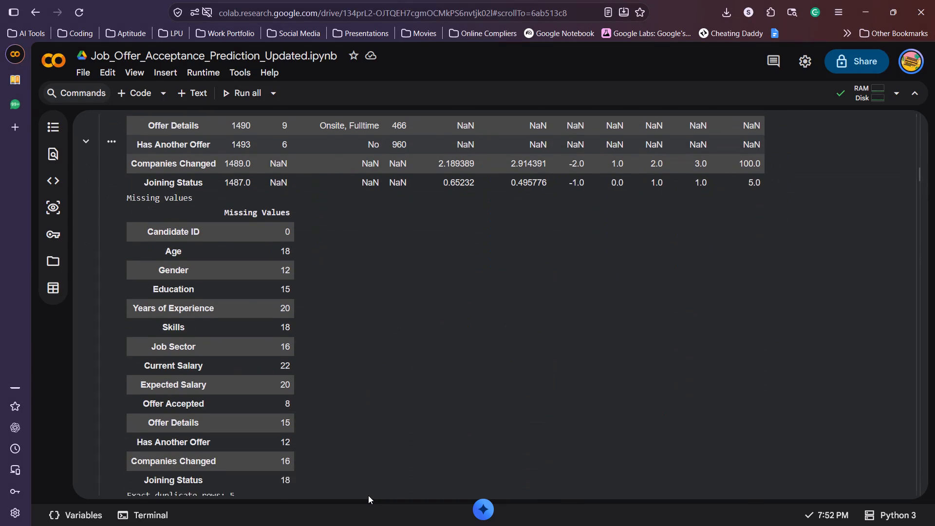
{"action": "scroll", "coordinate": [368, 495], "scroll_direction": "down", "scroll_amount": 2}
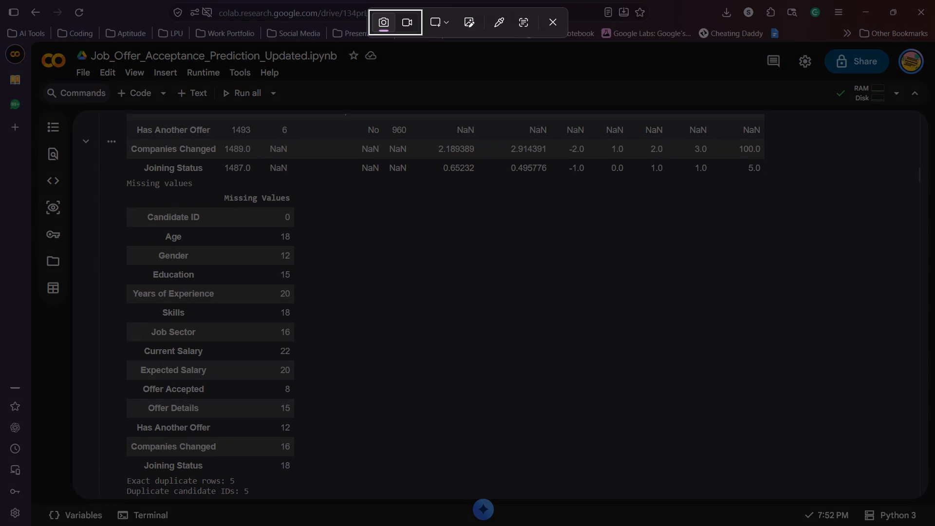
{"action": "left_click_drag", "start_coordinate": [124, 186], "coordinate": [262, 233]}
{"action": "key", "text": "Escape"}
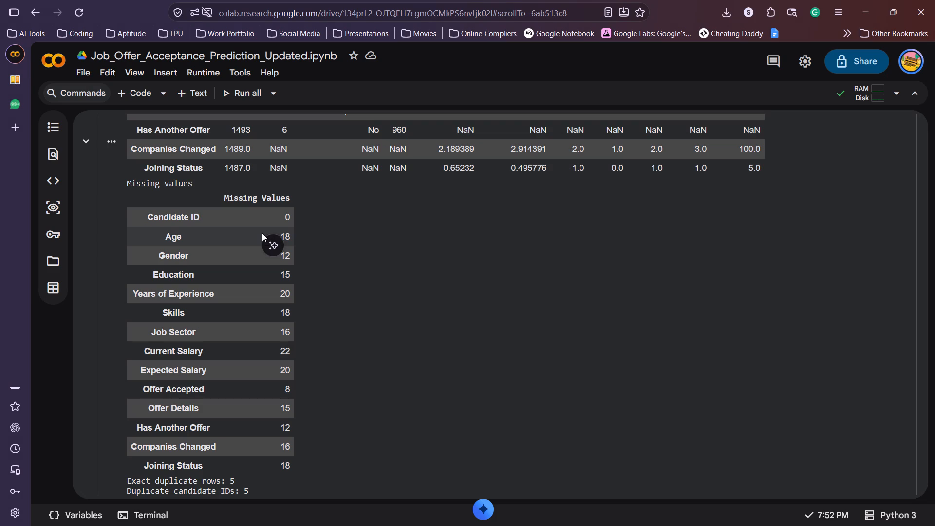
{"action": "key", "text": "Print"}
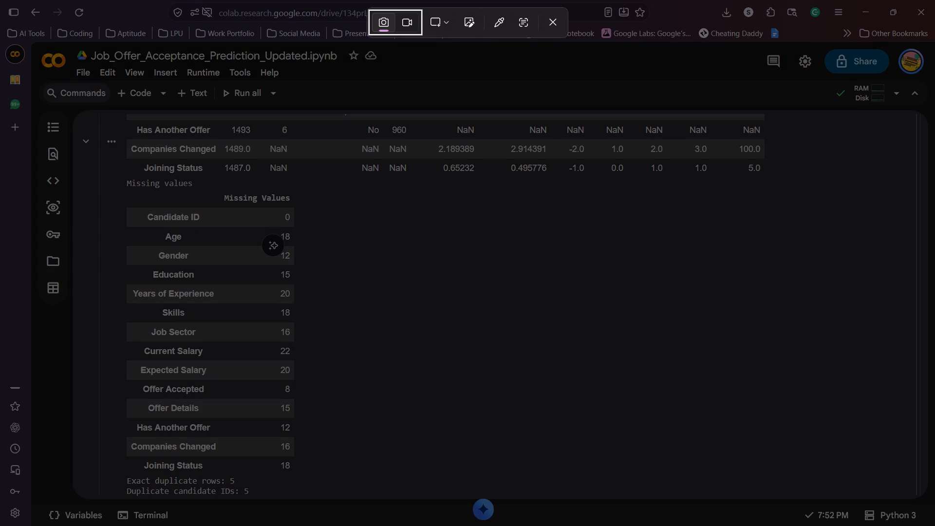
{"action": "left_click_drag", "start_coordinate": [126, 191], "coordinate": [294, 506]}
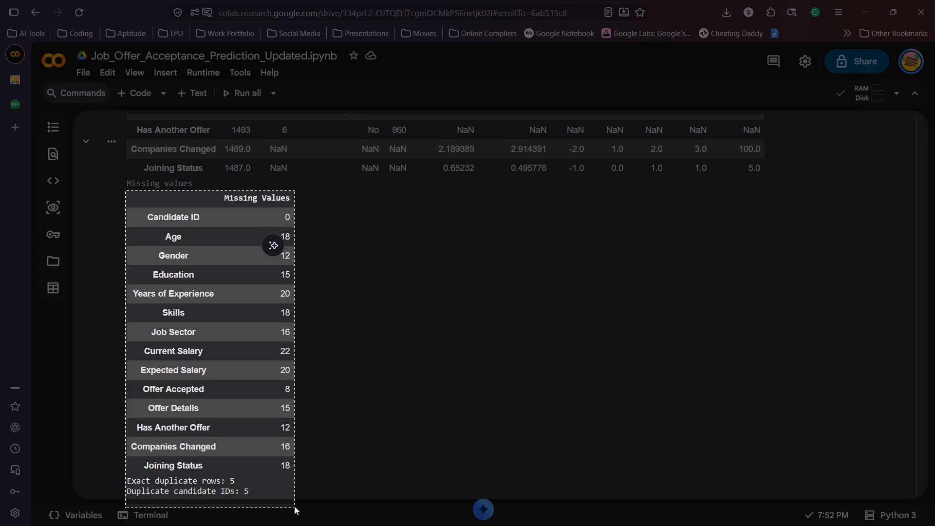
{"action": "left_click_drag", "start_coordinate": [294, 506], "coordinate": [294, 500]}
Match the 4. Data Cleaning cell with the Word report's A.4 section and capture its cleaned shape and target distribution output.
{"action": "scroll", "coordinate": [301, 406], "scroll_direction": "down", "scroll_amount": 3}
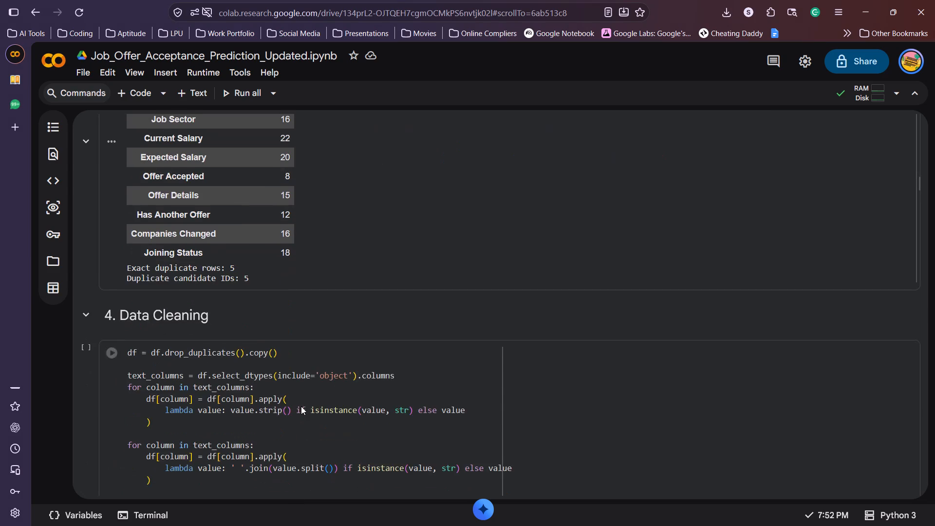
{"action": "scroll", "coordinate": [301, 406], "scroll_direction": "down", "scroll_amount": 5}
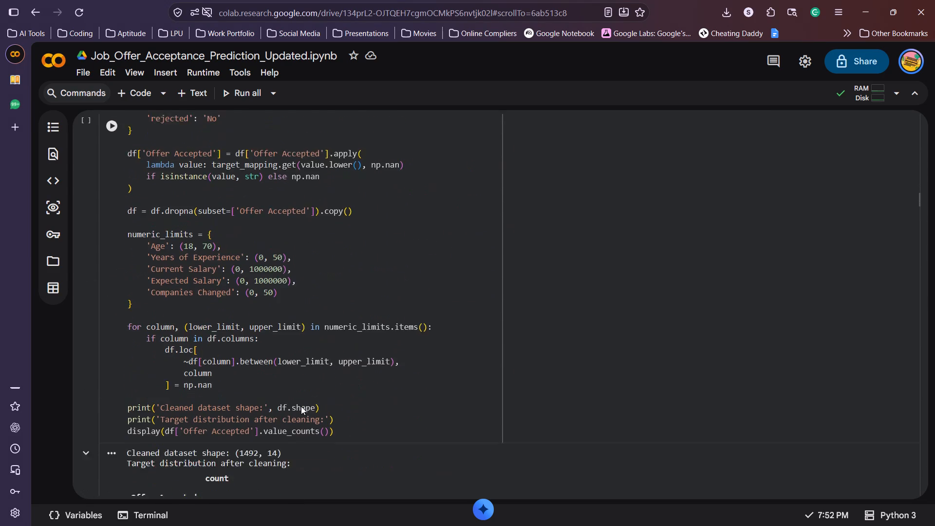
{"action": "scroll", "coordinate": [301, 406], "scroll_direction": "down", "scroll_amount": 3}
{"action": "key", "text": "alt+Tab"}
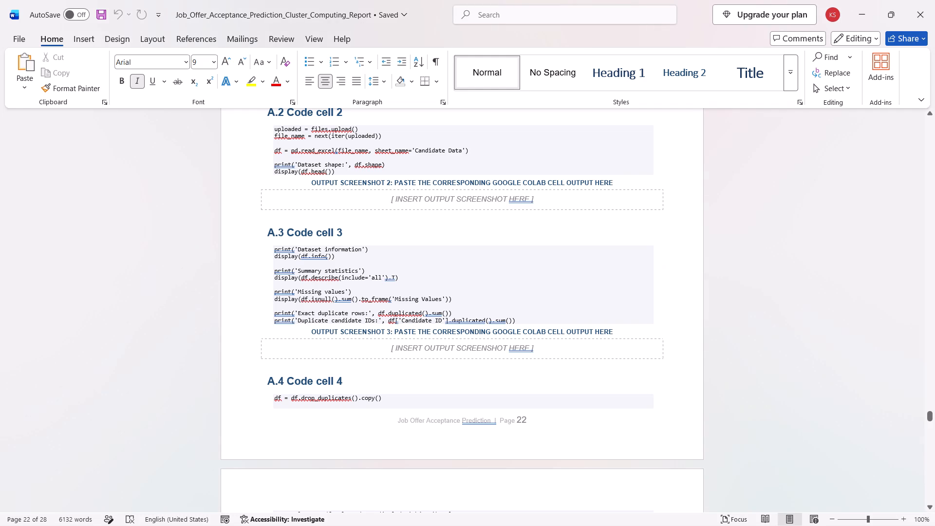
{"action": "scroll", "coordinate": [401, 349], "scroll_direction": "down", "scroll_amount": 2}
{"action": "key", "text": "alt+Tab"}
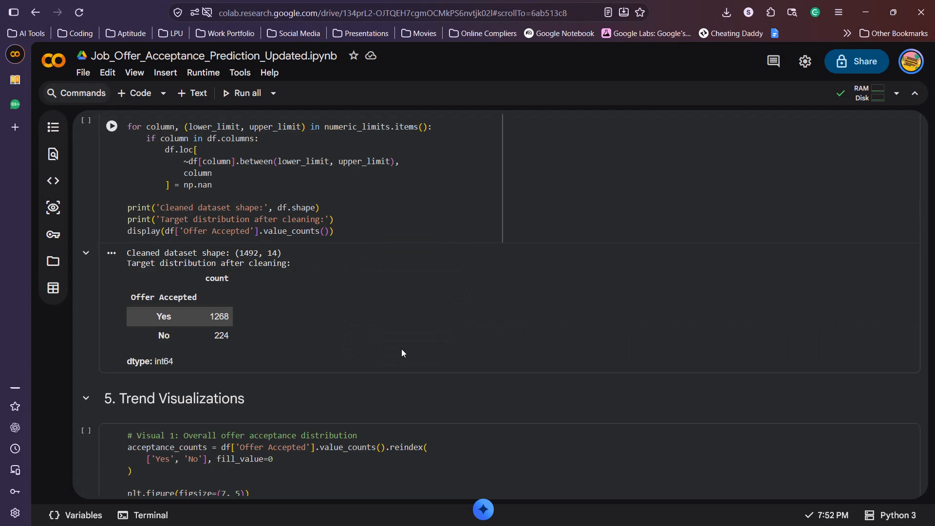
{"action": "scroll", "coordinate": [401, 349], "scroll_direction": "up", "scroll_amount": 4}
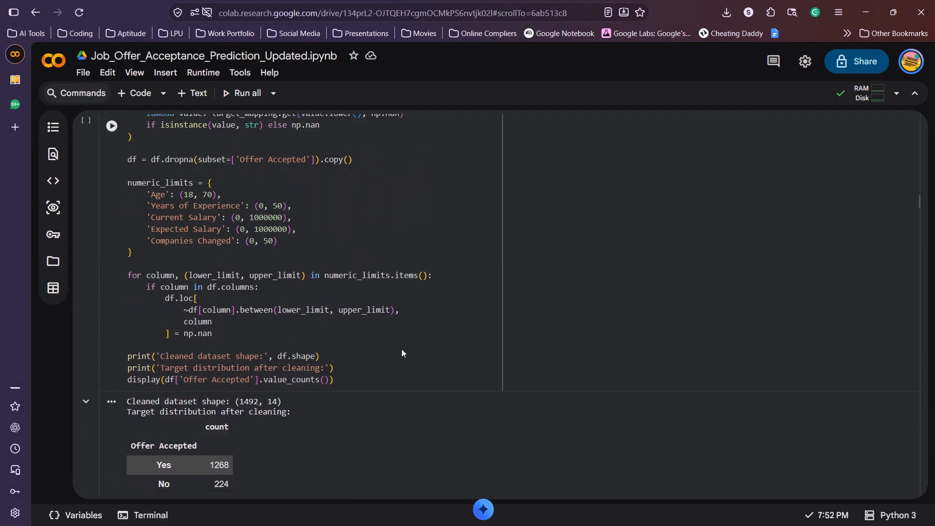
{"action": "scroll", "coordinate": [401, 349], "scroll_direction": "up", "scroll_amount": 5}
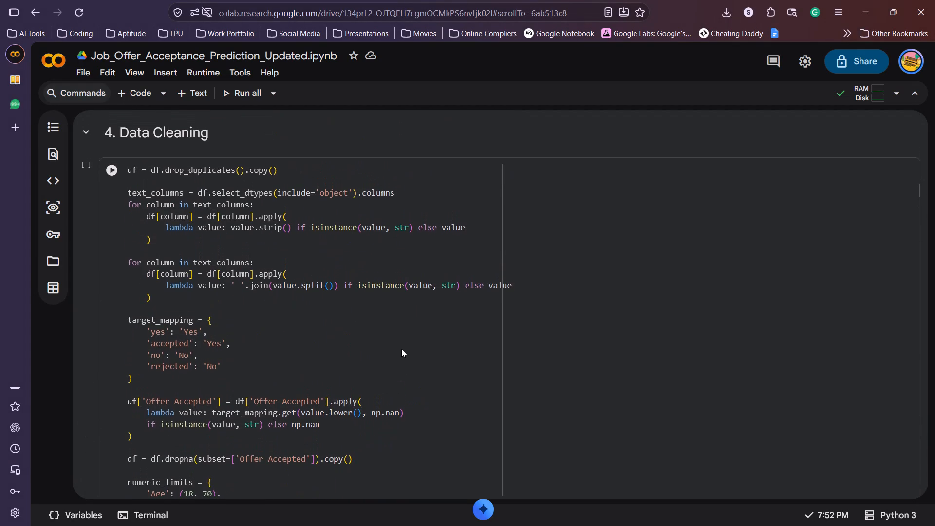
{"action": "scroll", "coordinate": [401, 349], "scroll_direction": "down", "scroll_amount": 6}
{"action": "key", "text": "alt+Tab"}
{"action": "scroll", "coordinate": [441, 338], "scroll_direction": "down", "scroll_amount": 2}
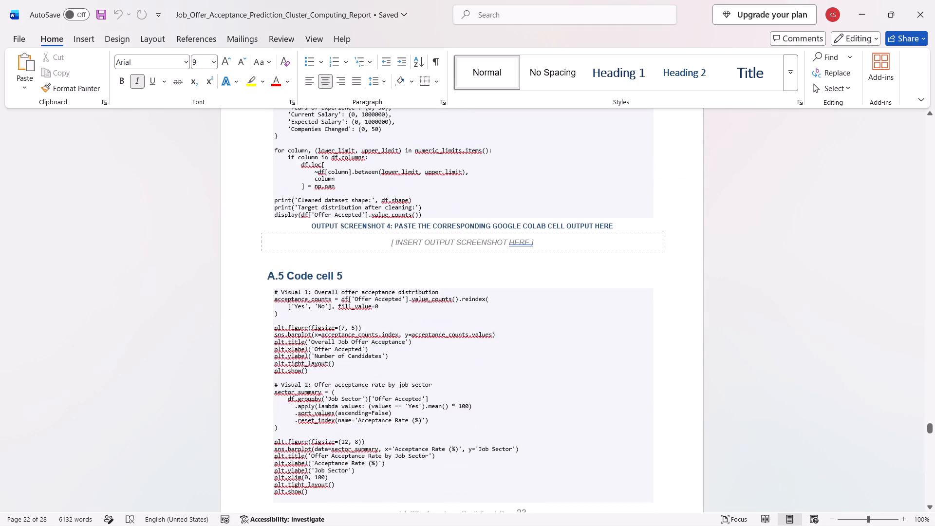
{"action": "key", "text": "alt+Tab"}
{"action": "scroll", "coordinate": [399, 362], "scroll_direction": "up", "scroll_amount": 1}
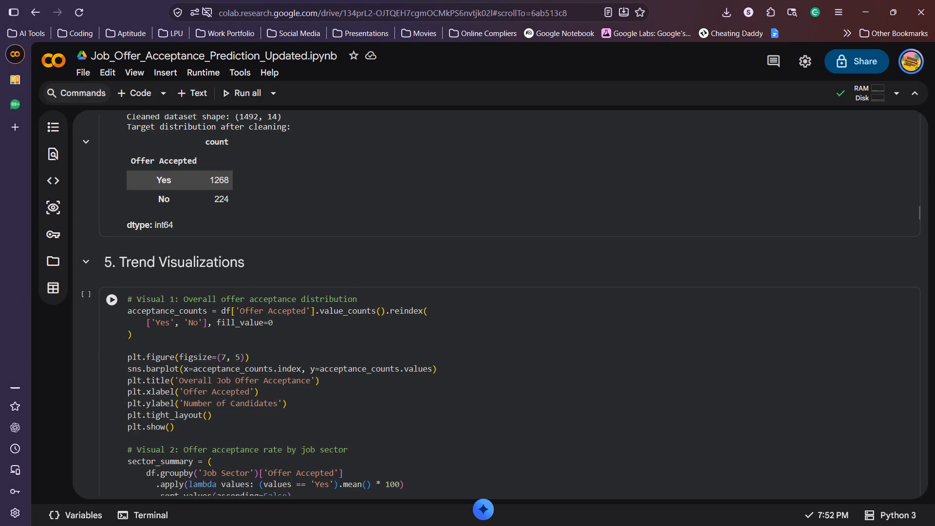
{"action": "key", "text": "Print"}
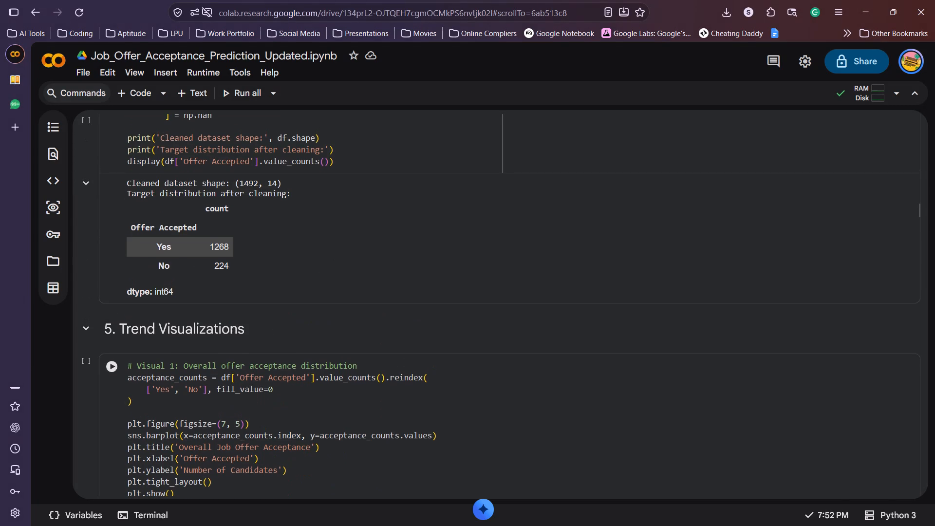
{"action": "left_click_drag", "start_coordinate": [121, 178], "coordinate": [282, 259]}
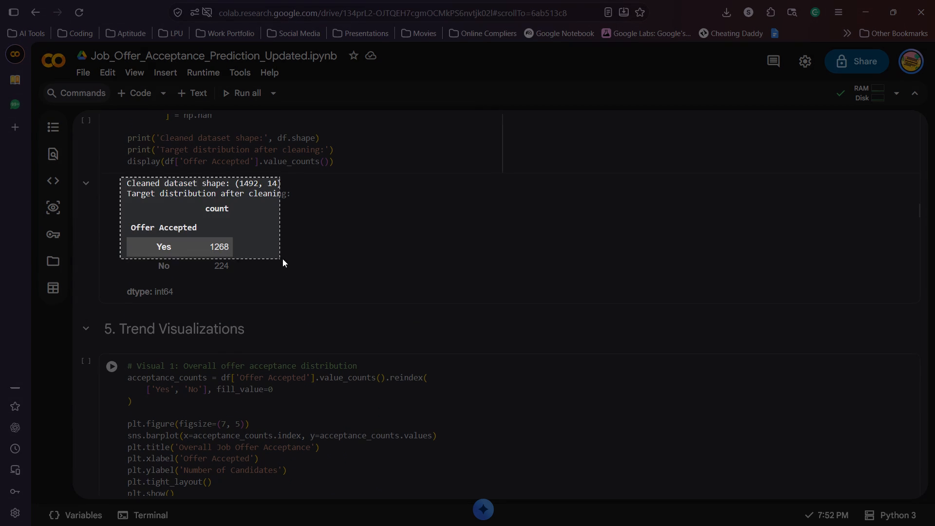
{"action": "left_click_drag", "start_coordinate": [282, 259], "coordinate": [296, 301]}
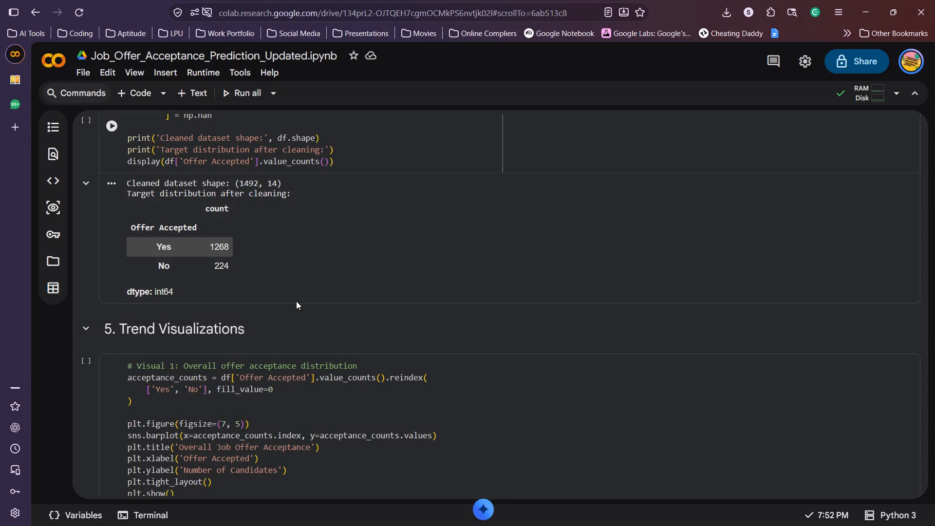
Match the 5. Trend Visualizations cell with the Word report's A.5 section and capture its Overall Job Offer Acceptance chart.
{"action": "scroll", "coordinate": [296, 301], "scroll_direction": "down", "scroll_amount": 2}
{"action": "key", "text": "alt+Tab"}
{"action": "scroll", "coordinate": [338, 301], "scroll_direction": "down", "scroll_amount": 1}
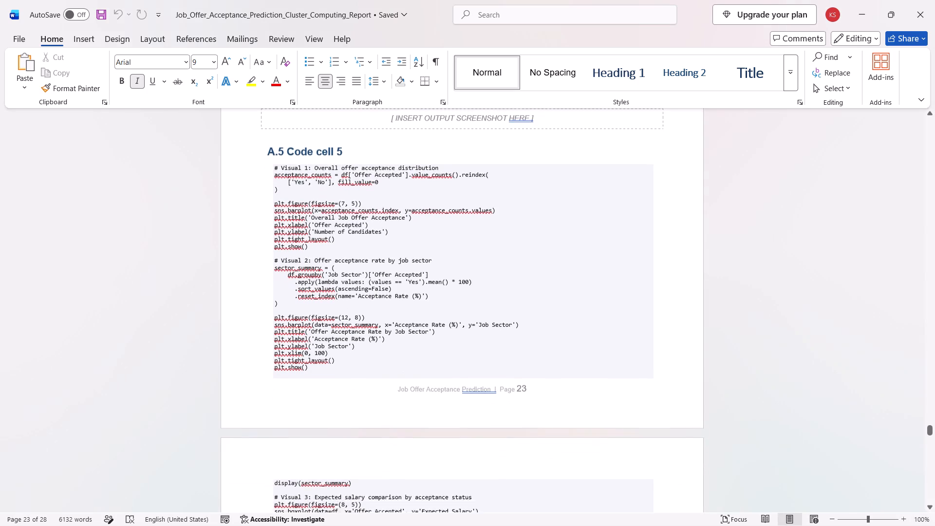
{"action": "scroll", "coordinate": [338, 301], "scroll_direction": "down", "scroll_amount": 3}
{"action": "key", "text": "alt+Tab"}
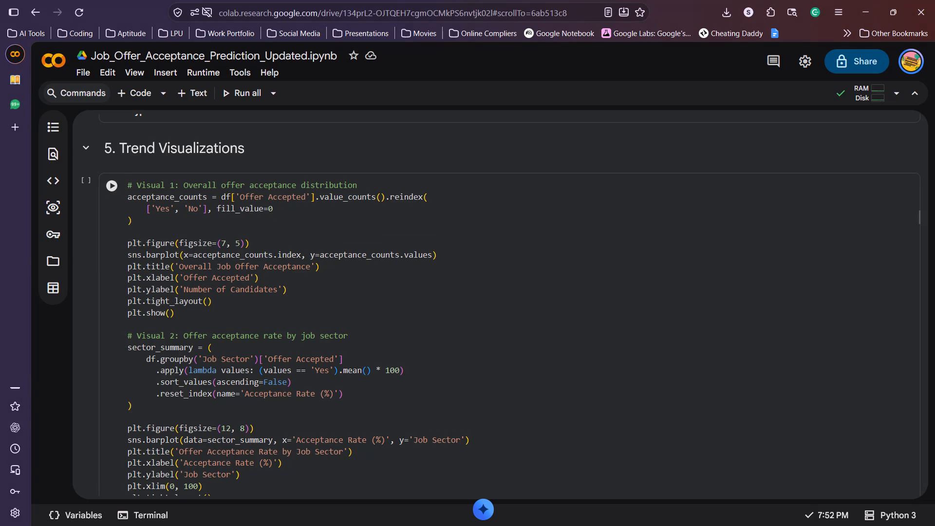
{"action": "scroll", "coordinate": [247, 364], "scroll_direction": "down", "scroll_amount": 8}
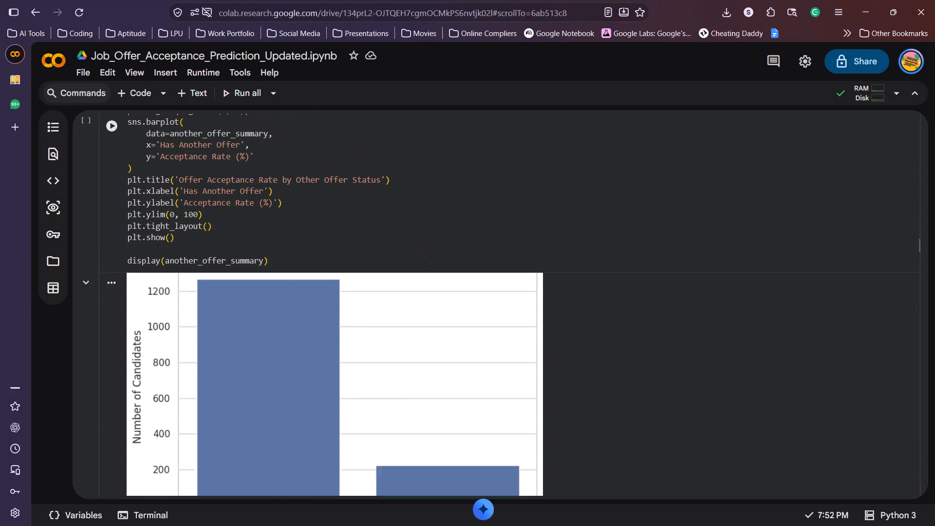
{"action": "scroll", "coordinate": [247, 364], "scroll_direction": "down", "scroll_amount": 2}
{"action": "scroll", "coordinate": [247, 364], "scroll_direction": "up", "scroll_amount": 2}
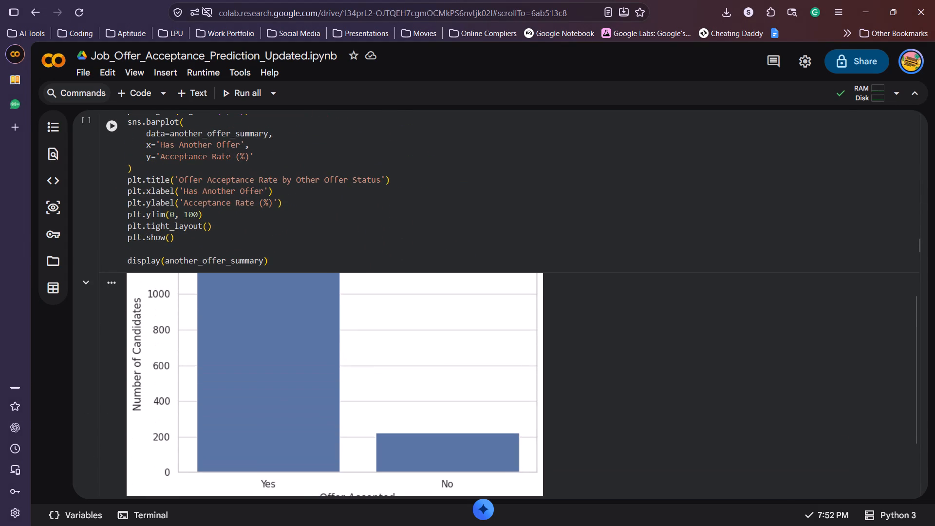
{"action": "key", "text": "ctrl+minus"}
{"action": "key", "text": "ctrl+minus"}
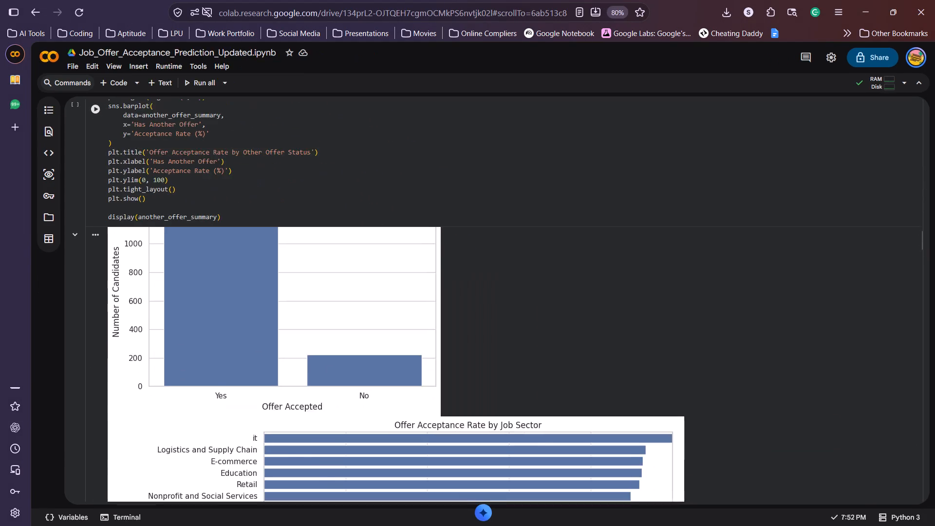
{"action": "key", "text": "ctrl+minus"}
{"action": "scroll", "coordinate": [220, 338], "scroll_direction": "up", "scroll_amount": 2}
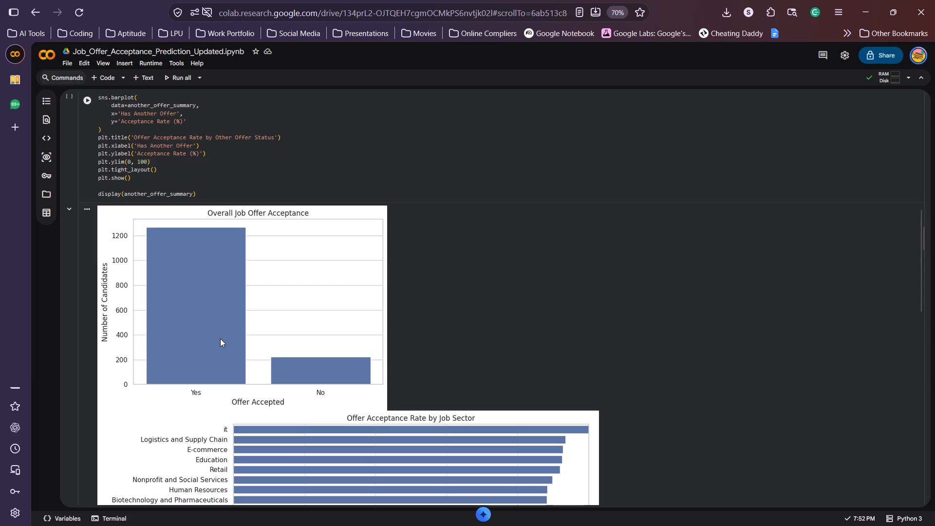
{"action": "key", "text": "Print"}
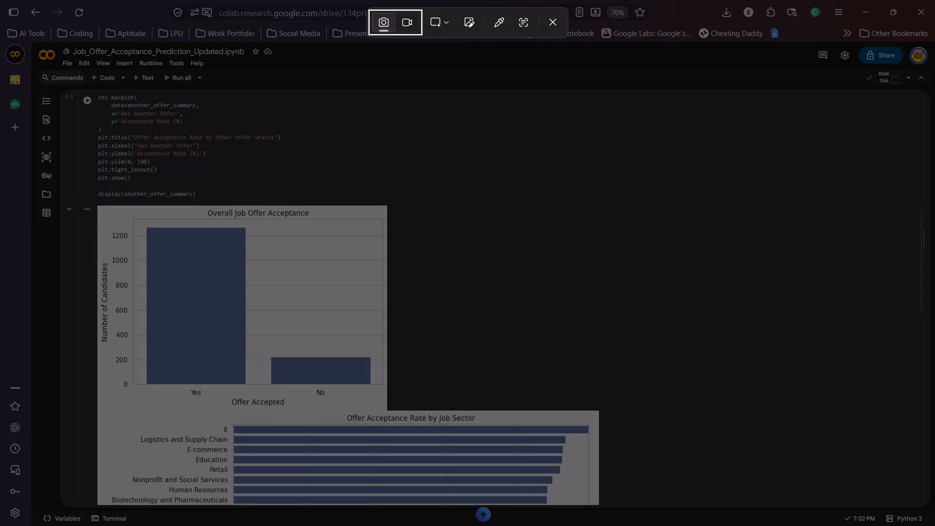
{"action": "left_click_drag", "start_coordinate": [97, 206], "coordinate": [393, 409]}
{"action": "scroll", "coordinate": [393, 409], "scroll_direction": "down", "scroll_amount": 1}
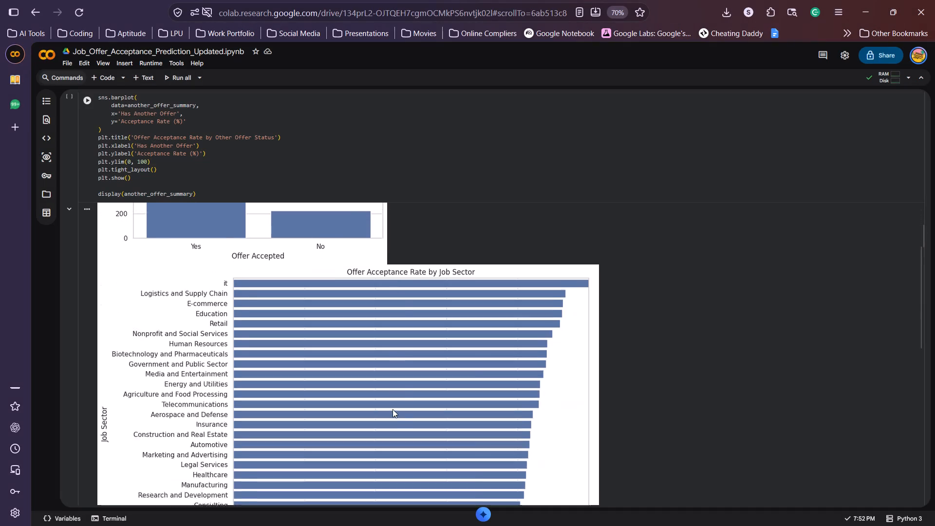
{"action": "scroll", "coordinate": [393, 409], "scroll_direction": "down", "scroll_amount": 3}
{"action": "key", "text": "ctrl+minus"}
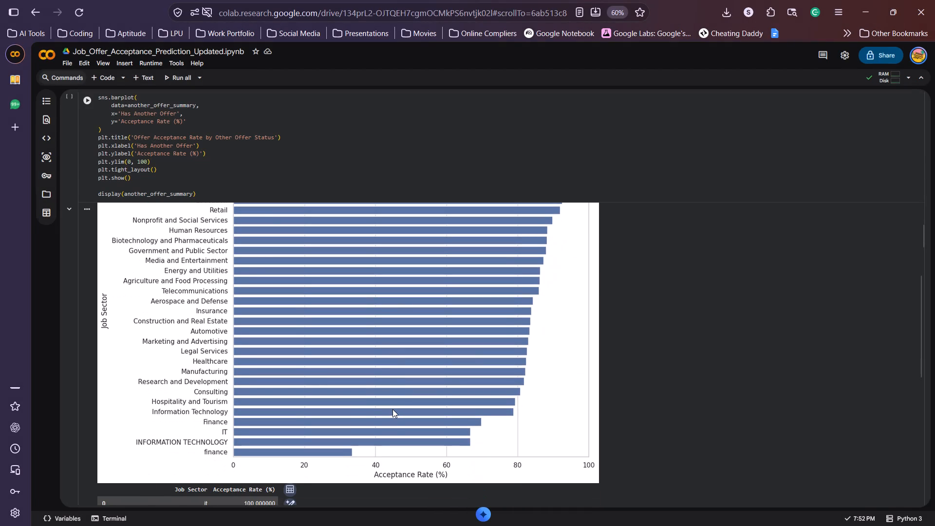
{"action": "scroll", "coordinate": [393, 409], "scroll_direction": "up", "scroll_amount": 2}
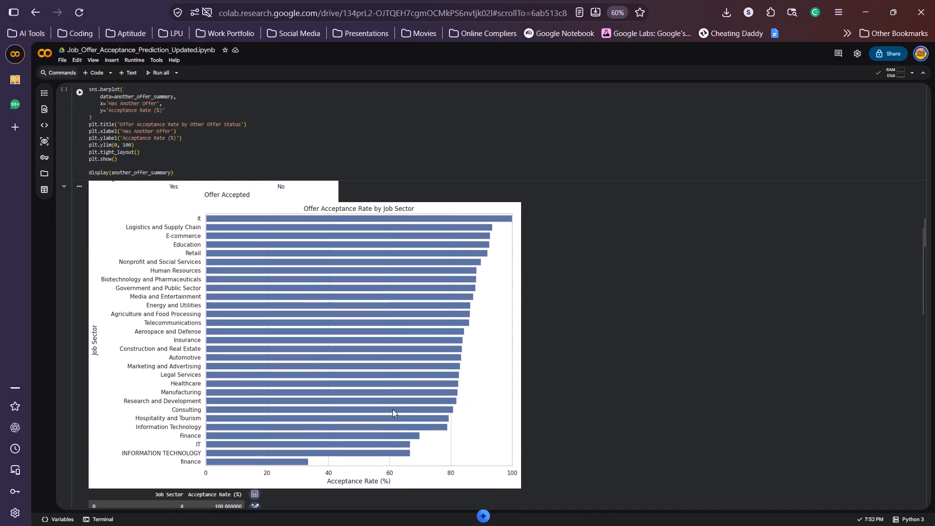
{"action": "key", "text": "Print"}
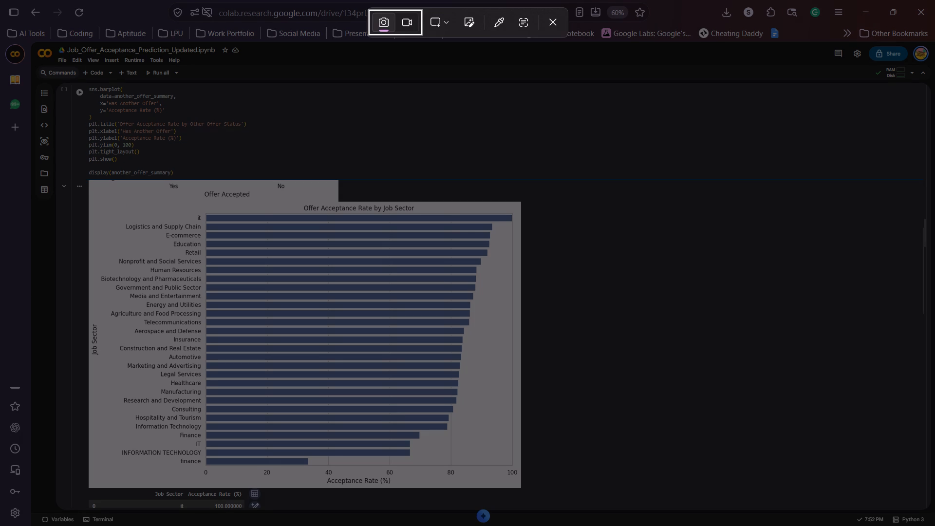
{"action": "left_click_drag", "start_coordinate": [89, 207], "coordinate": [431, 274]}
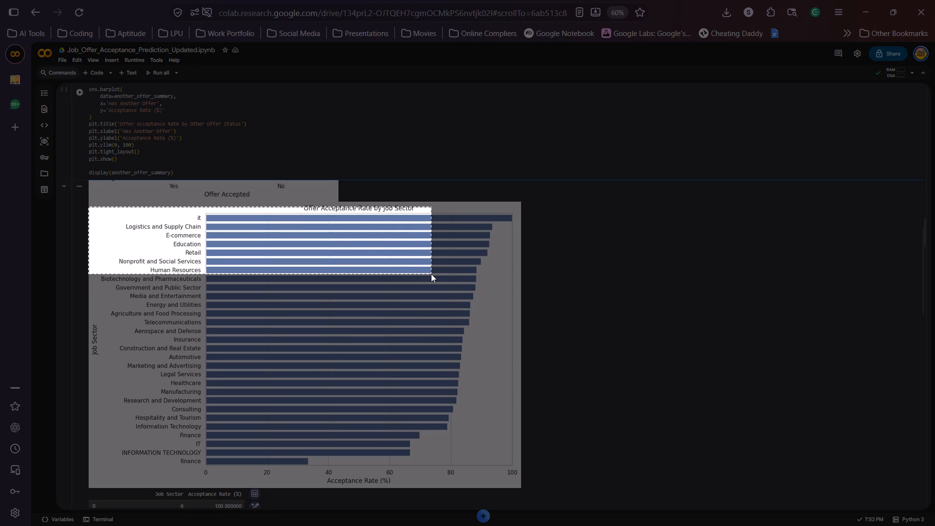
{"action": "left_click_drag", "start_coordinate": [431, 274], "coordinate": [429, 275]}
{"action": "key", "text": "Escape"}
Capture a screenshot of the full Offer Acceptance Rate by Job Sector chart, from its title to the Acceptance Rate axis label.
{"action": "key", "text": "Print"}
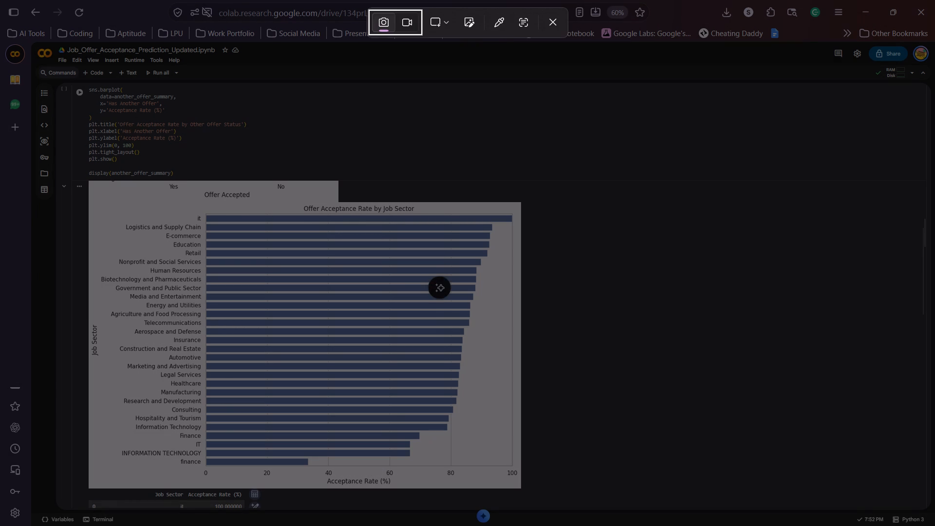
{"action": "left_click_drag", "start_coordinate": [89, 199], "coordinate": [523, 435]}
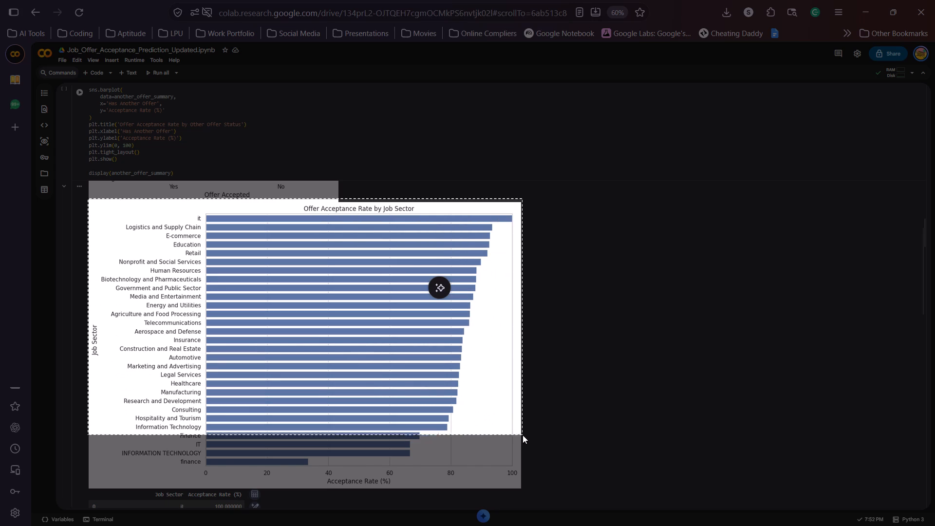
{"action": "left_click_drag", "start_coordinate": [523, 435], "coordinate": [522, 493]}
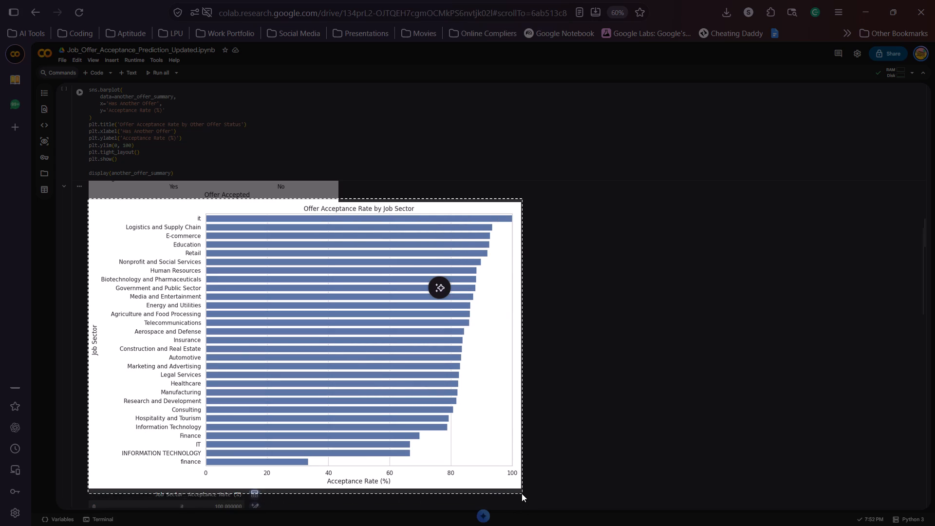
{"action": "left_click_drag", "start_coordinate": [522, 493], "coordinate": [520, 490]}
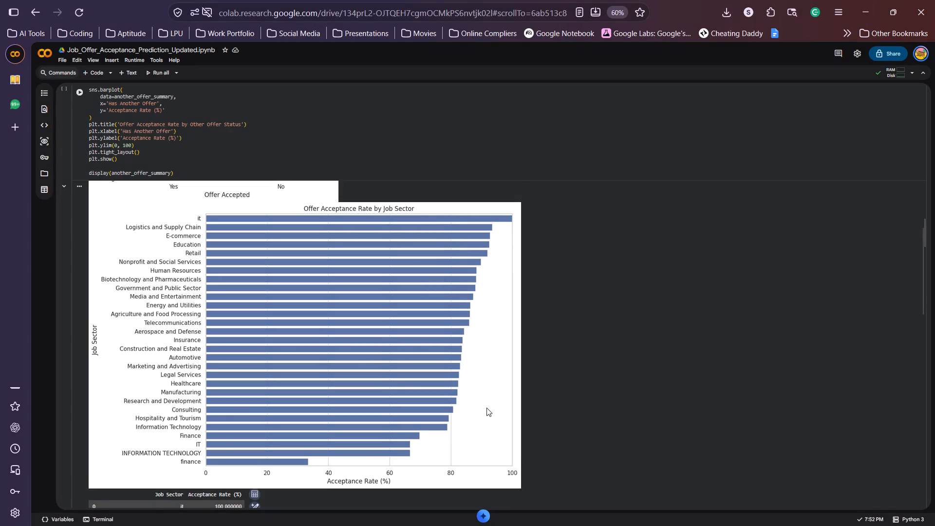
Look through the whole Trend Visualizations output, including the sector table, box plots and Other Offer Status chart.
{"action": "scroll", "coordinate": [486, 408], "scroll_direction": "down", "scroll_amount": 8}
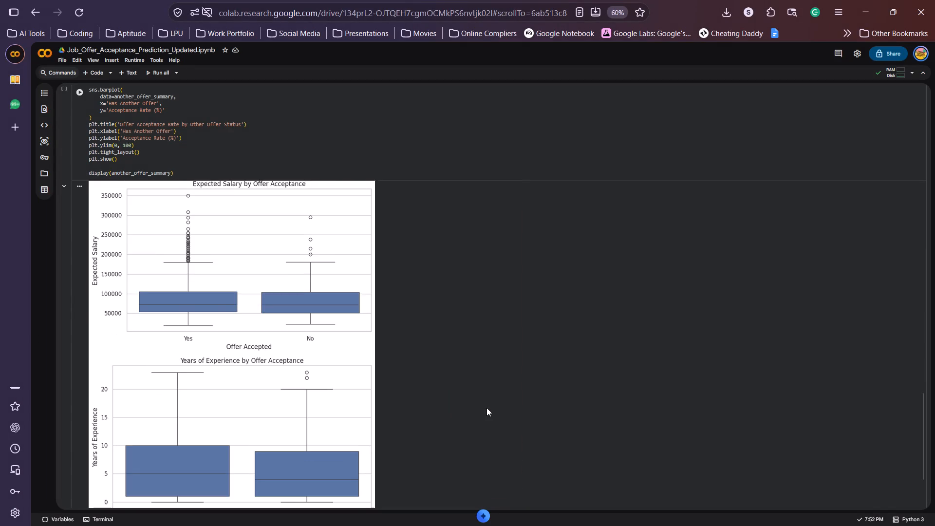
{"action": "scroll", "coordinate": [486, 408], "scroll_direction": "up", "scroll_amount": 2}
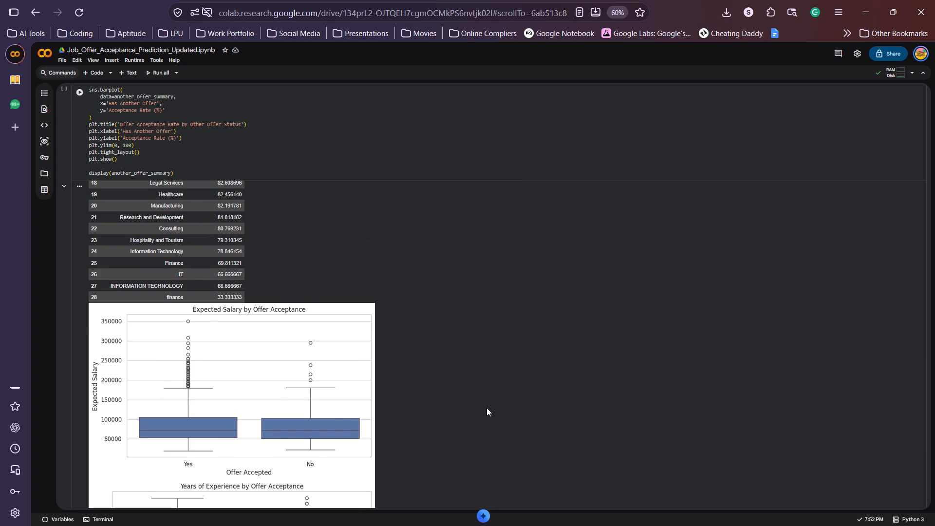
{"action": "scroll", "coordinate": [486, 408], "scroll_direction": "down", "scroll_amount": 5}
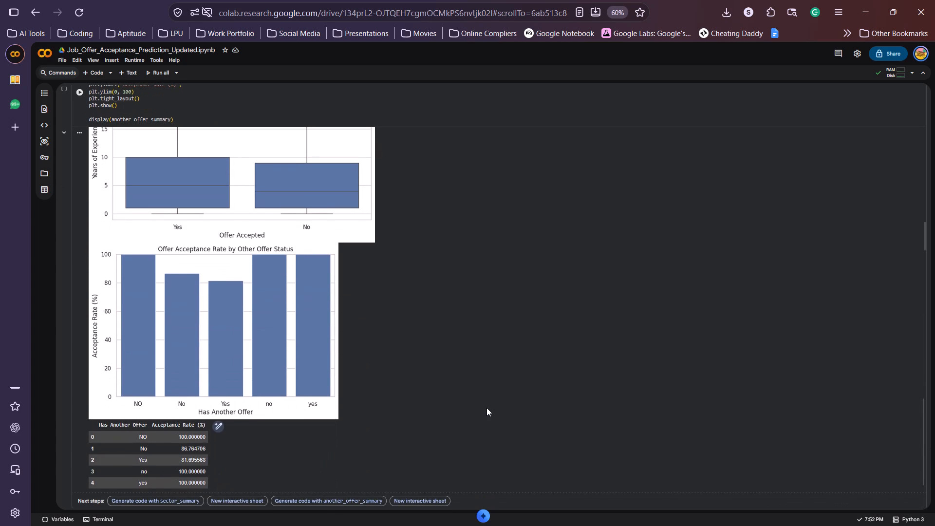
{"action": "scroll", "coordinate": [486, 408], "scroll_direction": "down", "scroll_amount": 2}
{"action": "scroll", "coordinate": [486, 408], "scroll_direction": "up", "scroll_amount": 5}
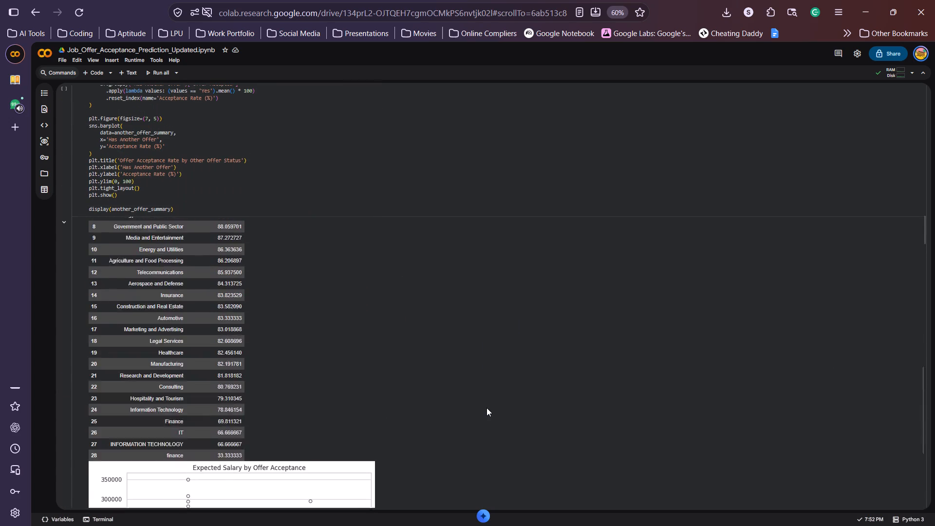
{"action": "scroll", "coordinate": [486, 408], "scroll_direction": "up", "scroll_amount": 8}
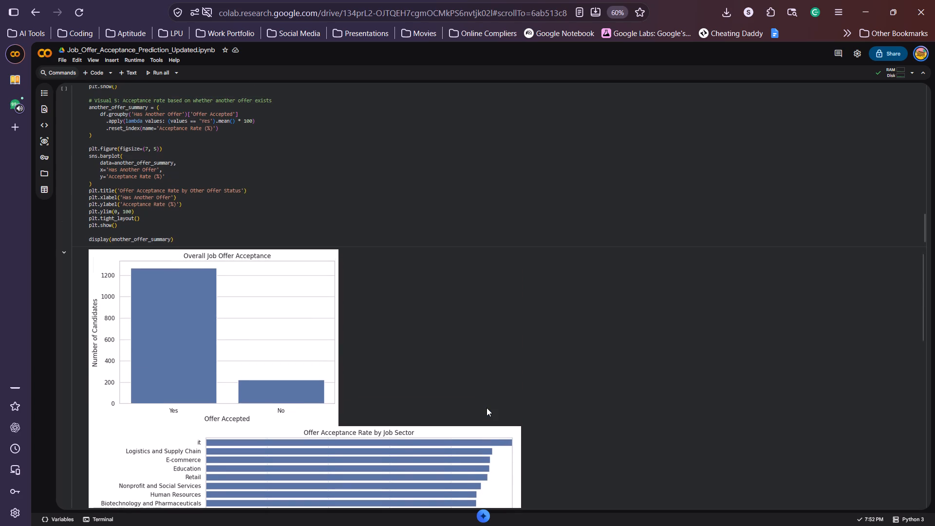
{"action": "scroll", "coordinate": [486, 408], "scroll_direction": "up", "scroll_amount": 2}
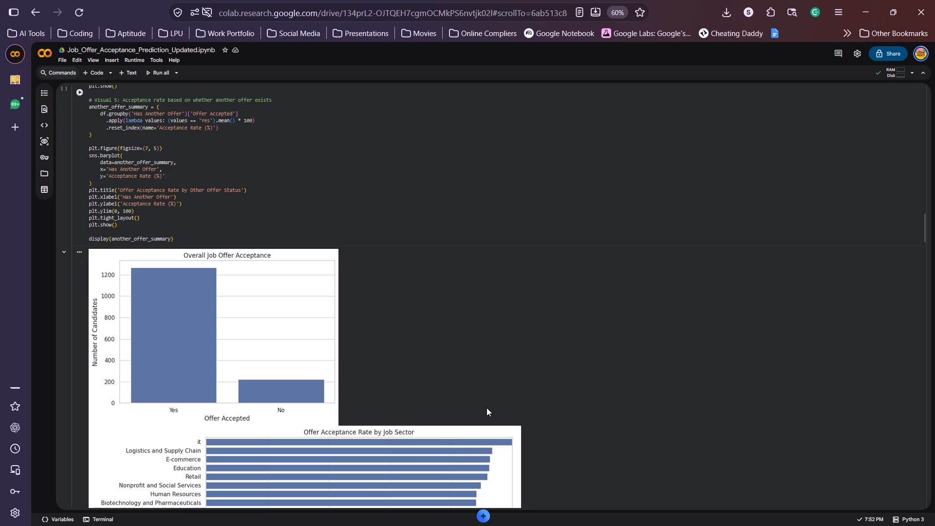
Switch to File Explorer and open the Screenshots folder in the current tab and in a new tab, at the newest captures.
{"action": "left_click", "coordinate": [500, 517]}
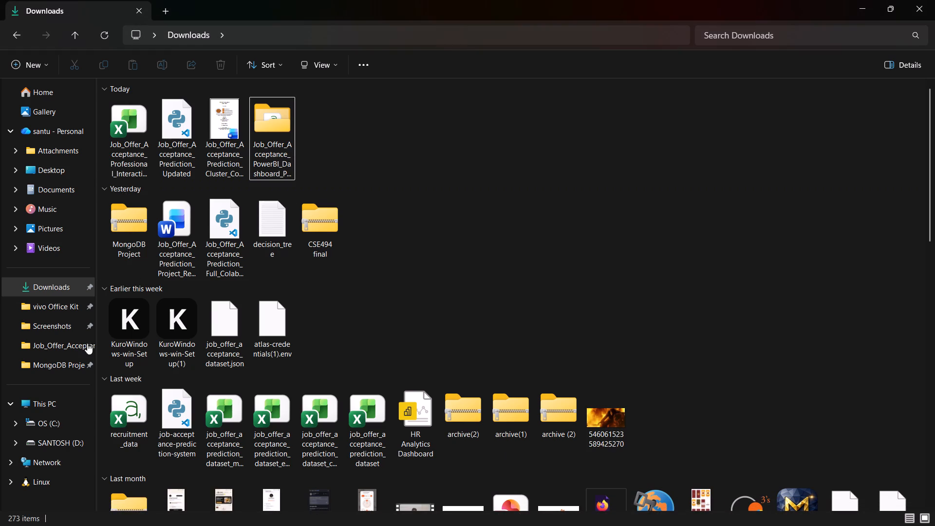
{"action": "left_click", "coordinate": [54, 318]}
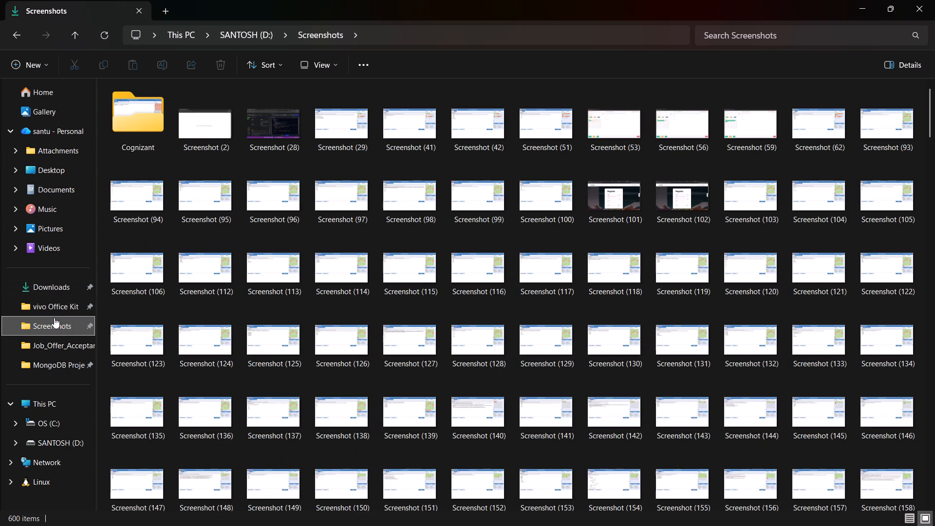
{"action": "scroll", "coordinate": [445, 326], "scroll_direction": "down", "scroll_amount": 18}
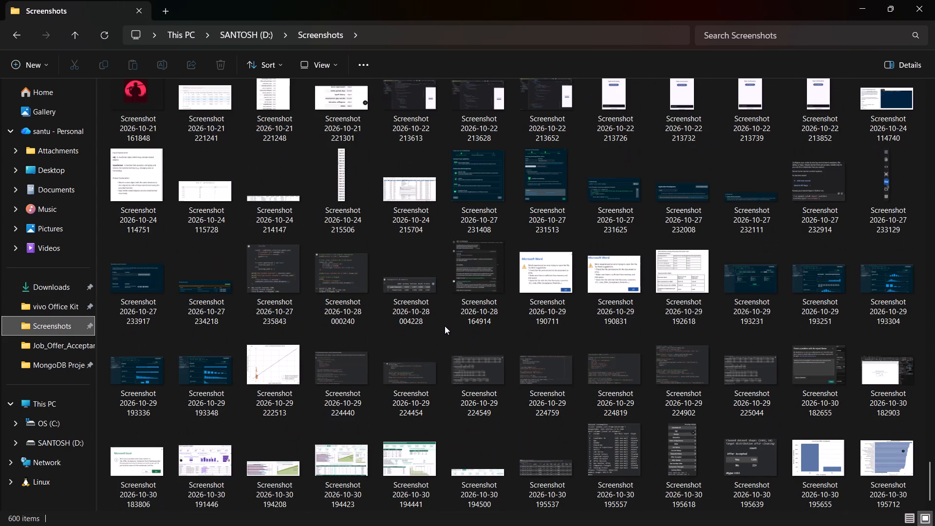
{"action": "left_click", "coordinate": [159, 7]}
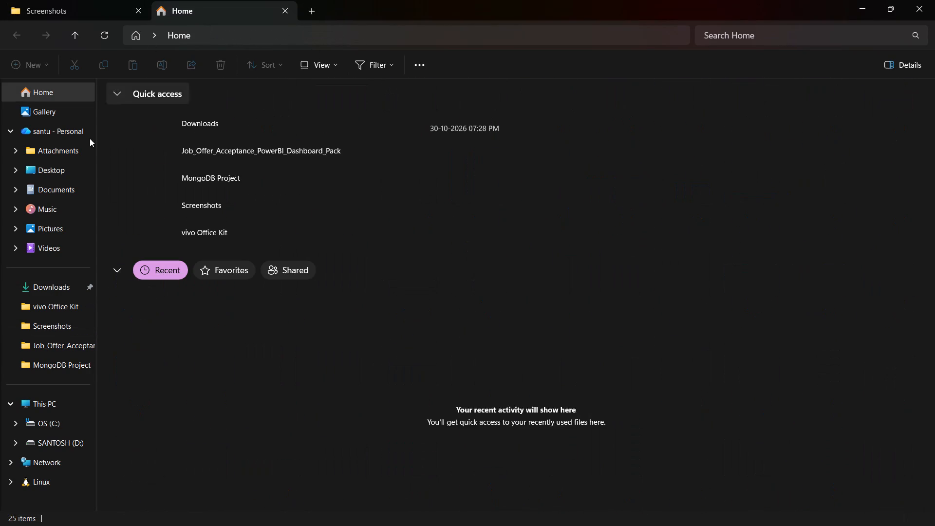
{"action": "double_click", "coordinate": [54, 326]}
{"action": "scroll", "coordinate": [357, 292], "scroll_direction": "down", "scroll_amount": 6}
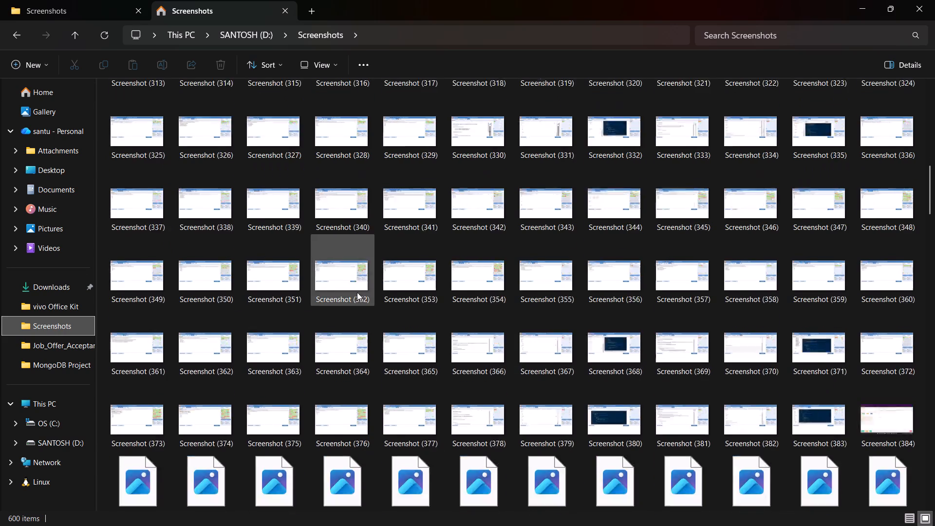
{"action": "scroll", "coordinate": [357, 292], "scroll_direction": "down", "scroll_amount": 16}
{"action": "scroll", "coordinate": [596, 391], "scroll_direction": "down", "scroll_amount": 7}
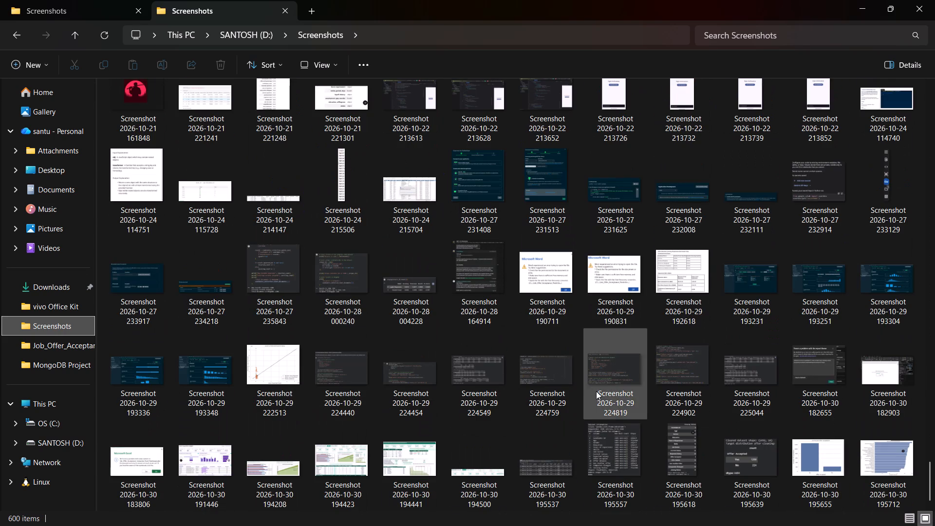
{"action": "scroll", "coordinate": [596, 391], "scroll_direction": "down", "scroll_amount": 2}
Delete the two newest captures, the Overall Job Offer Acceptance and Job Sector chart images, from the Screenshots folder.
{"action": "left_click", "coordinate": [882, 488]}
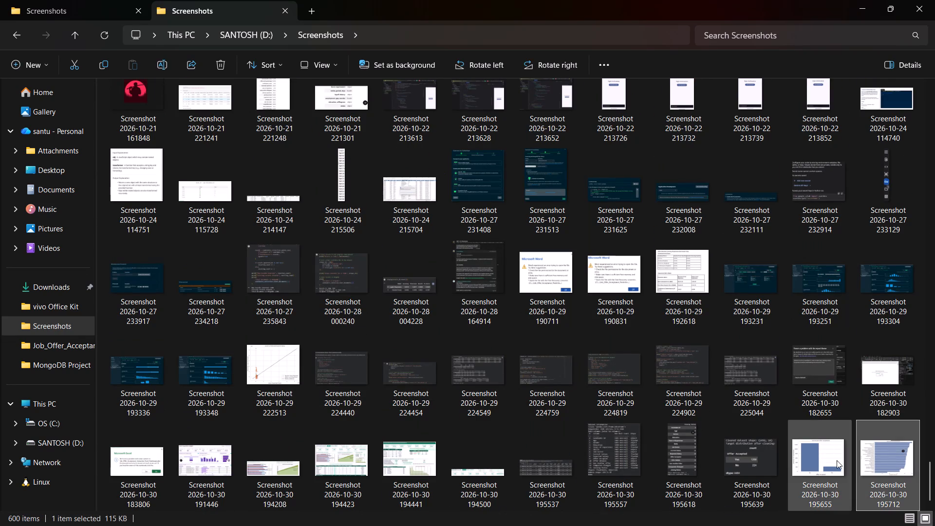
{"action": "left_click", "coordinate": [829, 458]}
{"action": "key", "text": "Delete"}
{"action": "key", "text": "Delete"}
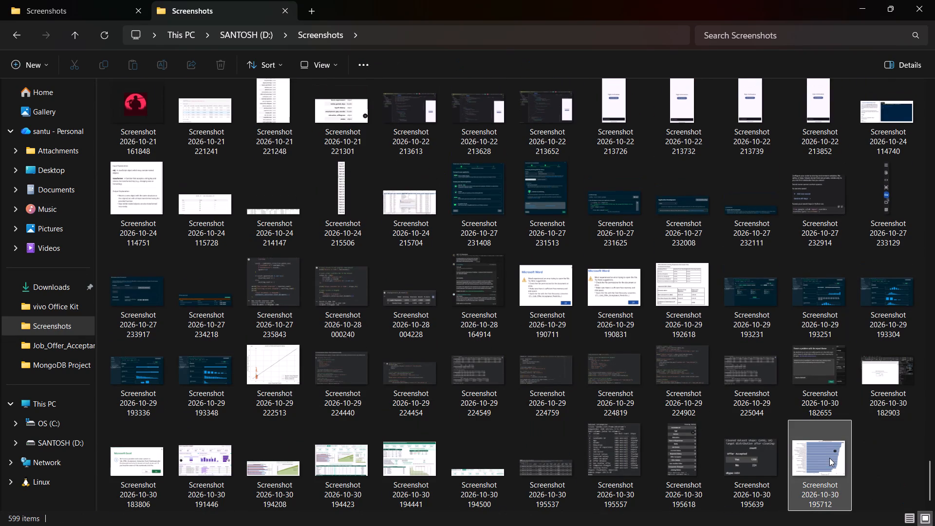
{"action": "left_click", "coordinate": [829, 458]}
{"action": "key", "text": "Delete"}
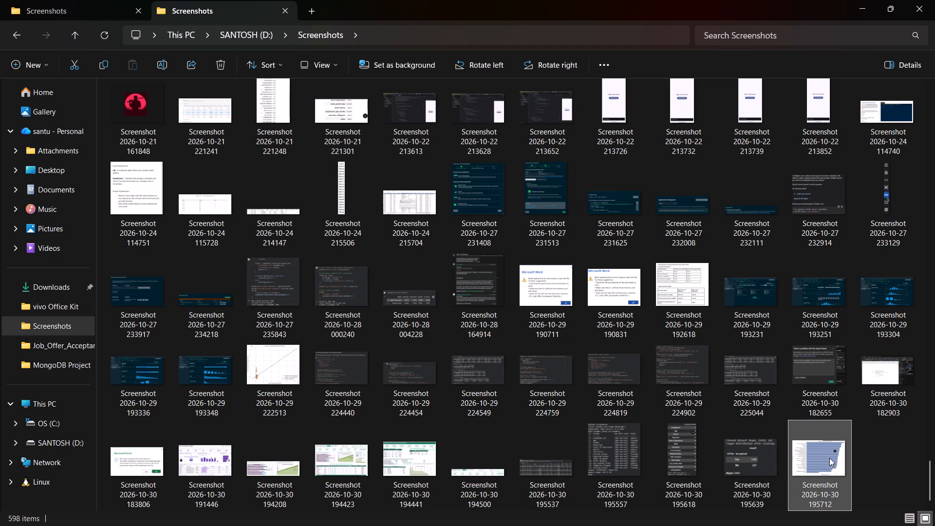
Switch back to the Colab notebook and capture a screenshot of the whole Overall Job Offer Acceptance chart.
{"action": "key", "text": "alt+Tab"}
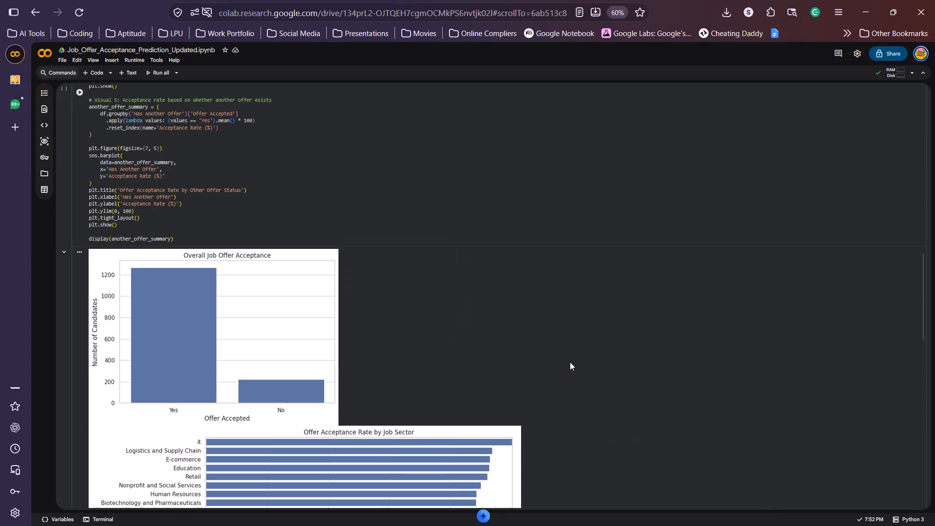
{"action": "scroll", "coordinate": [570, 362], "scroll_direction": "down", "scroll_amount": 11}
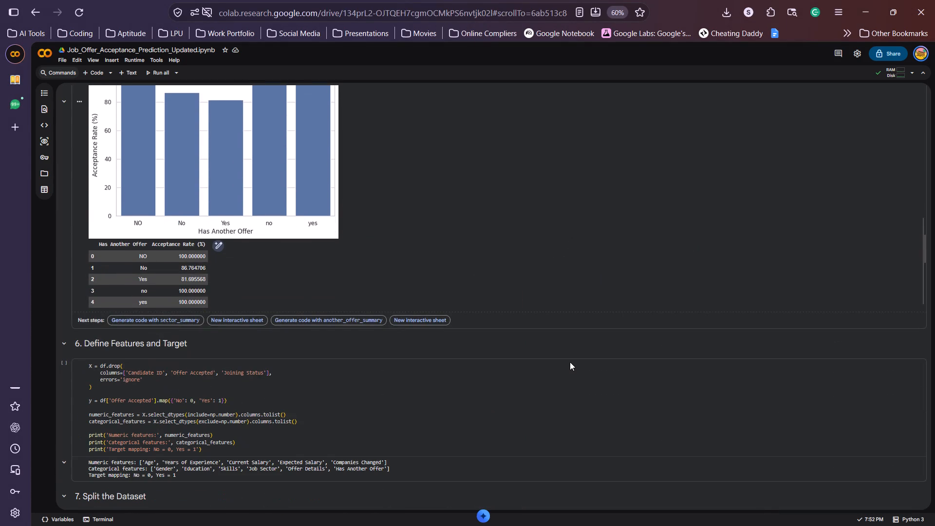
{"action": "scroll", "coordinate": [570, 362], "scroll_direction": "down", "scroll_amount": 1}
{"action": "scroll", "coordinate": [570, 362], "scroll_direction": "up", "scroll_amount": 7}
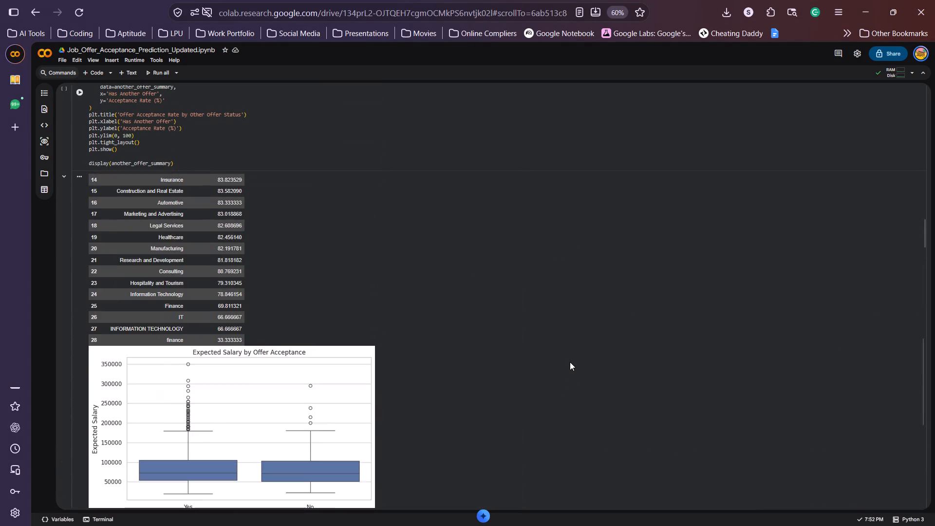
{"action": "scroll", "coordinate": [570, 362], "scroll_direction": "up", "scroll_amount": 8}
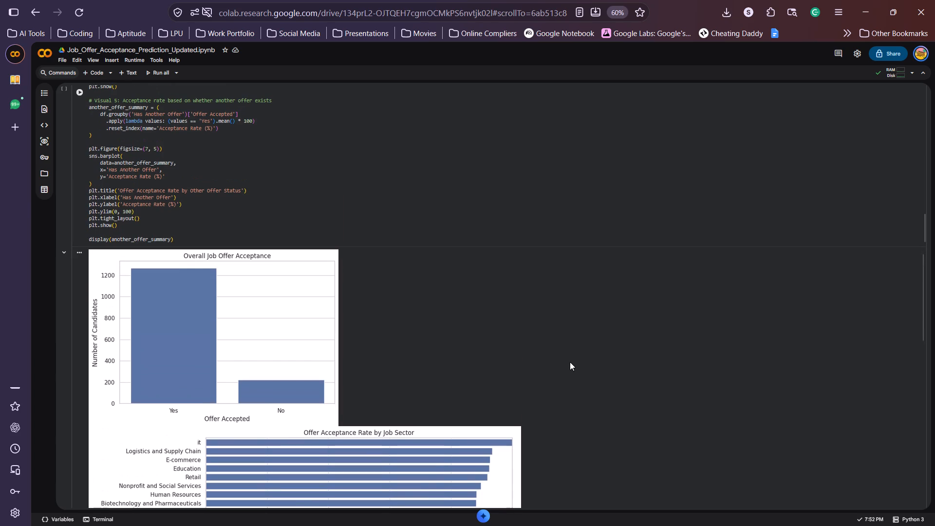
{"action": "scroll", "coordinate": [570, 362], "scroll_direction": "up", "scroll_amount": 1}
{"action": "key", "text": "Print"}
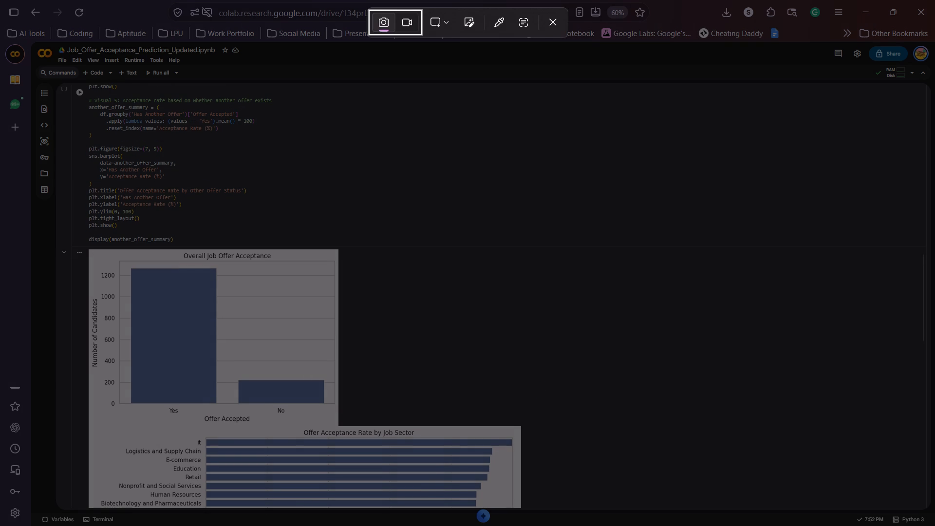
{"action": "left_click_drag", "start_coordinate": [88, 251], "coordinate": [339, 425]}
Reduce the notebook zoom to 40% and capture the full Job Sector acceptance rate table, from its header to the last finance row.
{"action": "scroll", "coordinate": [339, 425], "scroll_direction": "down", "scroll_amount": 4}
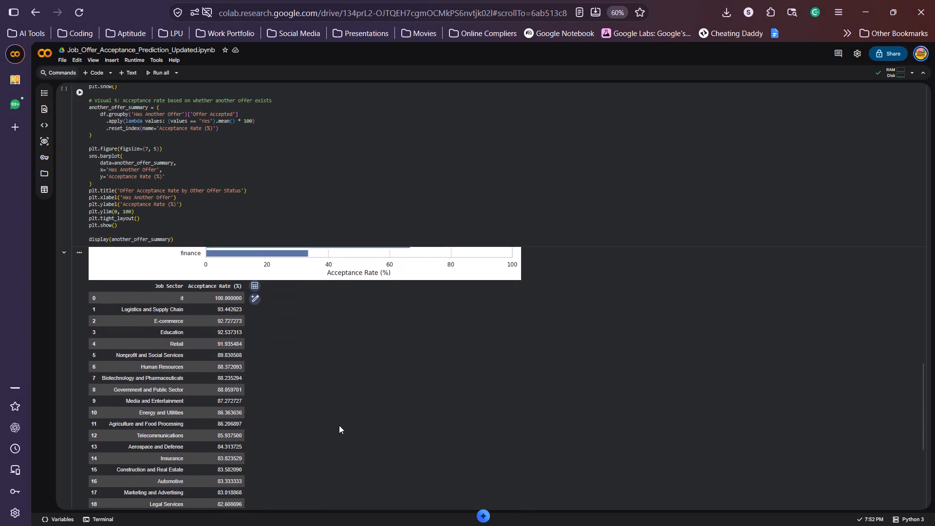
{"action": "scroll", "coordinate": [339, 425], "scroll_direction": "down", "scroll_amount": 3}
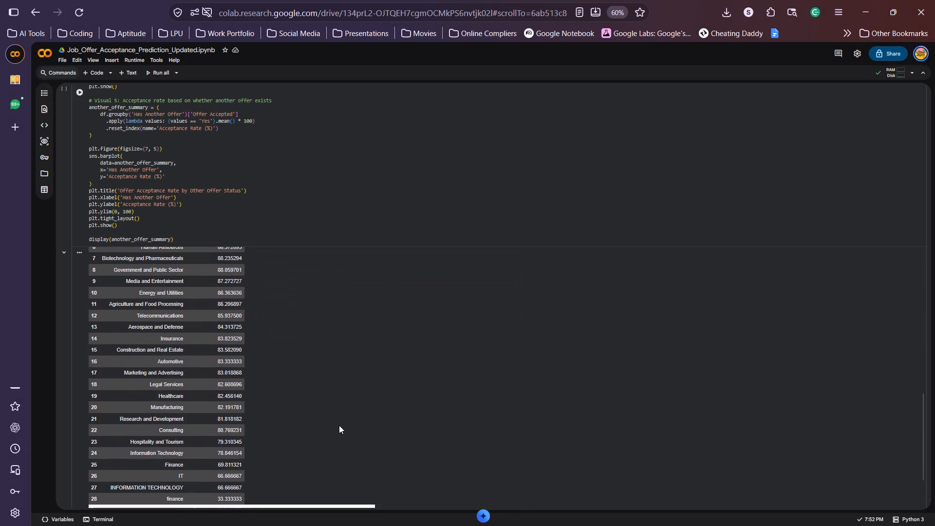
{"action": "scroll", "coordinate": [339, 425], "scroll_direction": "down", "scroll_amount": 1}
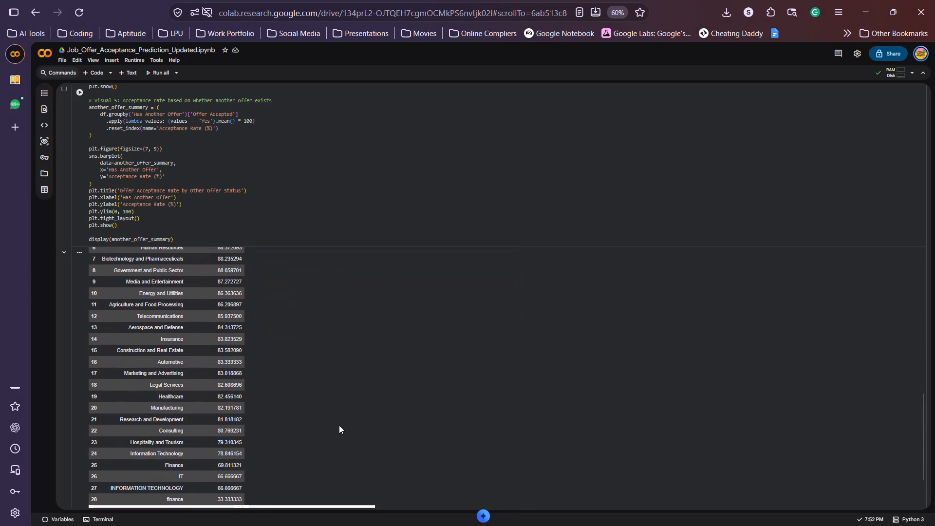
{"action": "key", "text": "ctrl+minus"}
{"action": "key", "text": "ctrl+minus"}
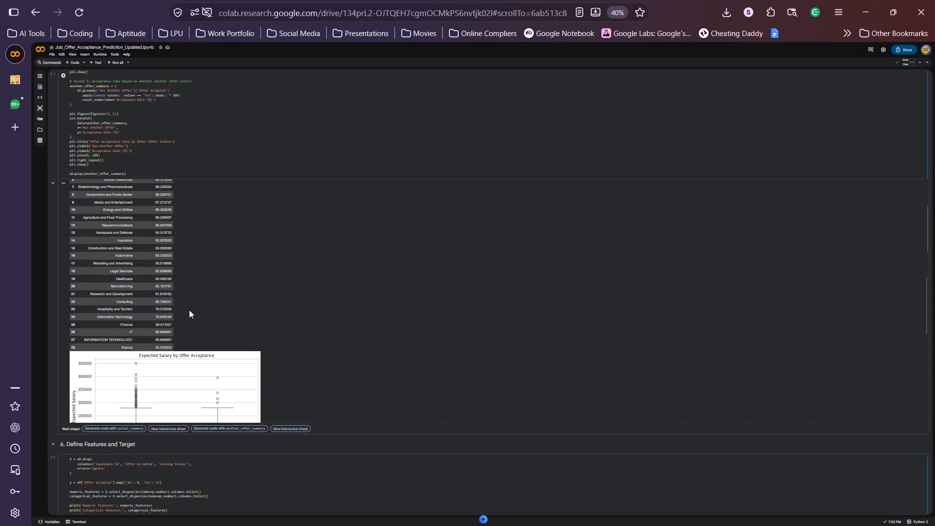
{"action": "scroll", "coordinate": [189, 310], "scroll_direction": "up", "scroll_amount": 1}
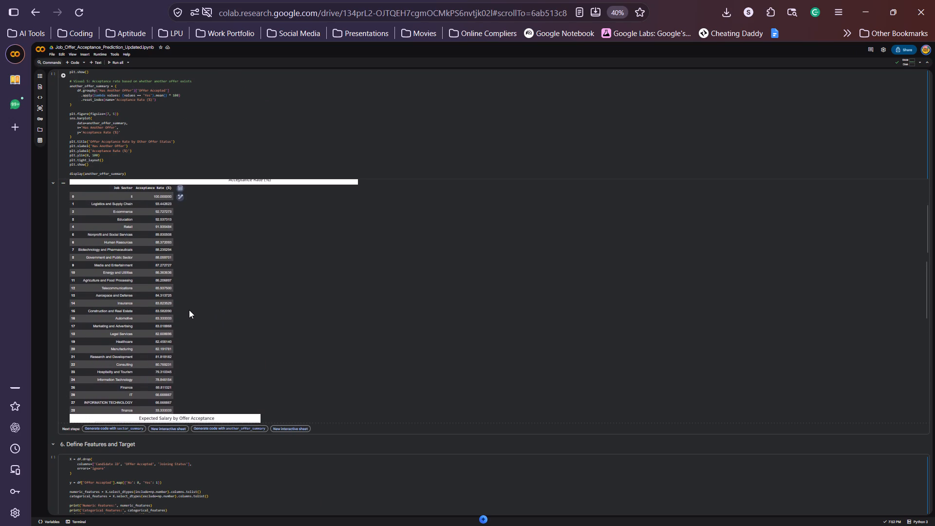
{"action": "scroll", "coordinate": [189, 310], "scroll_direction": "up", "scroll_amount": 1}
{"action": "key", "text": "Print"}
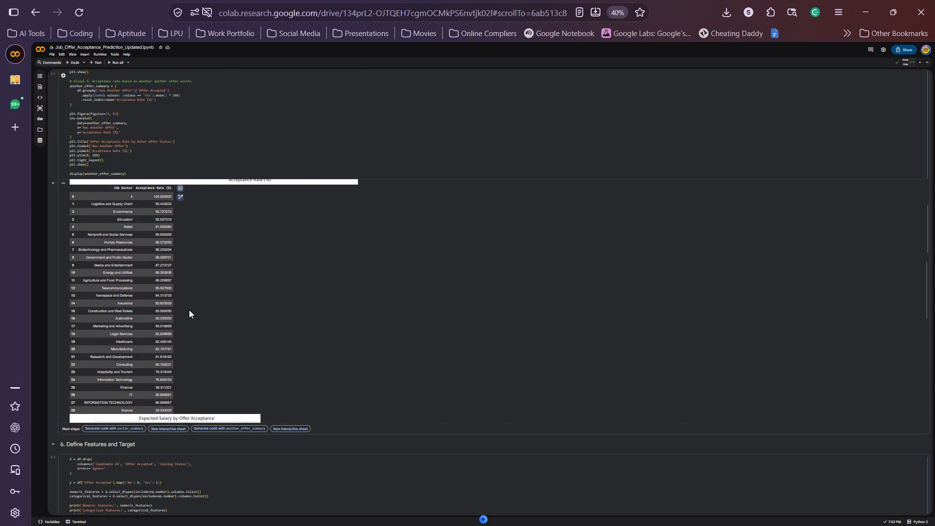
{"action": "left_click_drag", "start_coordinate": [69, 186], "coordinate": [176, 236]}
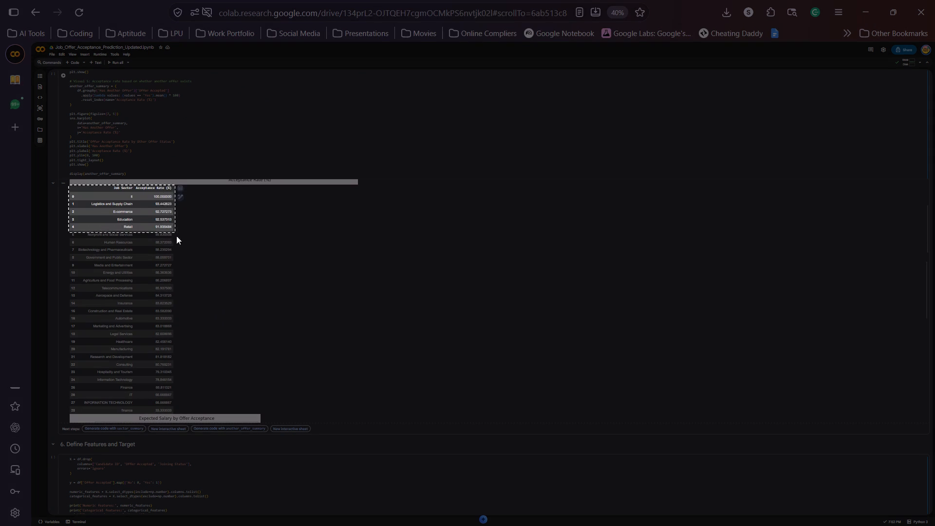
{"action": "left_click_drag", "start_coordinate": [176, 236], "coordinate": [173, 414]}
Bring the notebook zoom to 60% and capture the Has Another Offer acceptance rate table below the Other Offer Status chart.
{"action": "scroll", "coordinate": [173, 414], "scroll_direction": "down", "scroll_amount": 2}
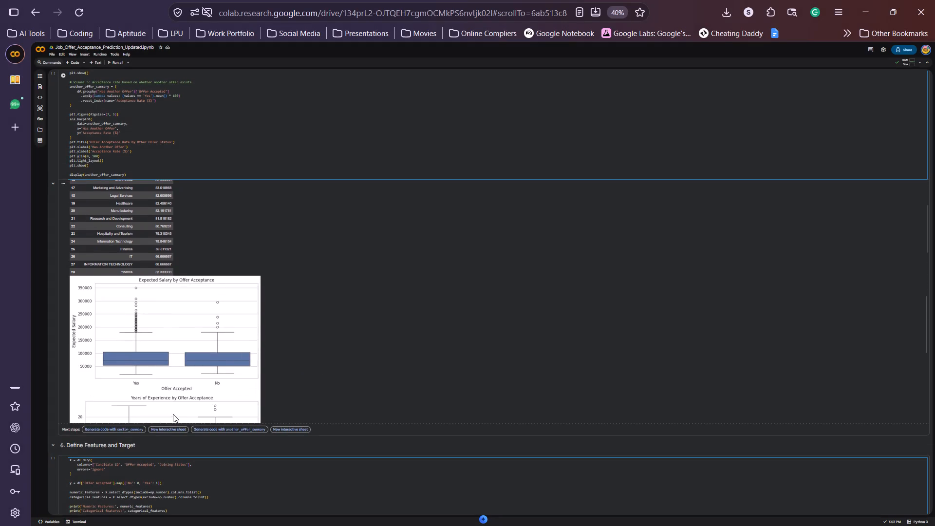
{"action": "scroll", "coordinate": [173, 414], "scroll_direction": "down", "scroll_amount": 4}
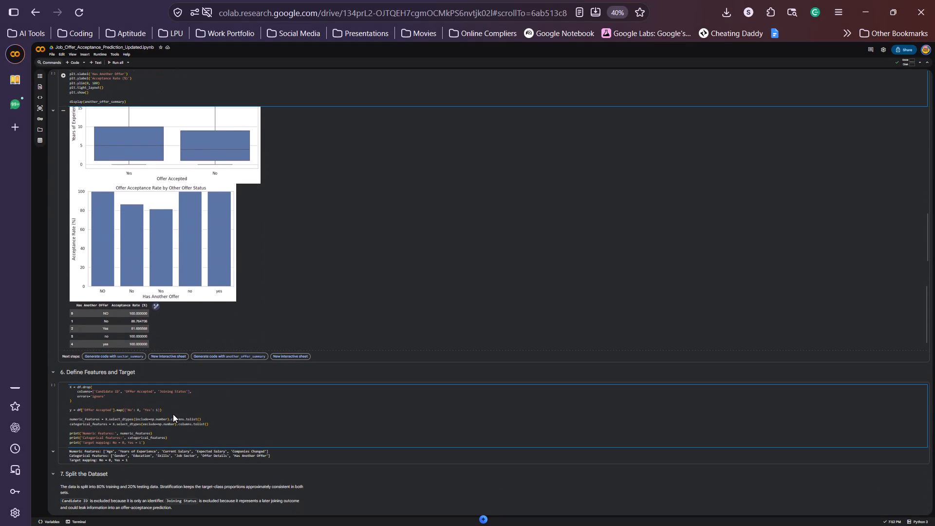
{"action": "scroll", "coordinate": [173, 414], "scroll_direction": "down", "scroll_amount": 1}
{"action": "key", "text": "ctrl+equal"}
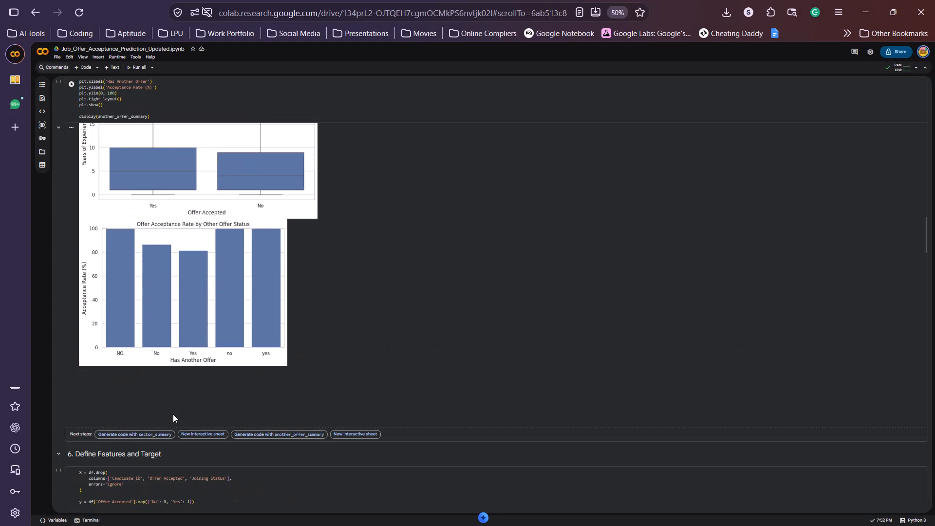
{"action": "key", "text": "ctrl+equal"}
{"action": "scroll", "coordinate": [173, 414], "scroll_direction": "down", "scroll_amount": 1}
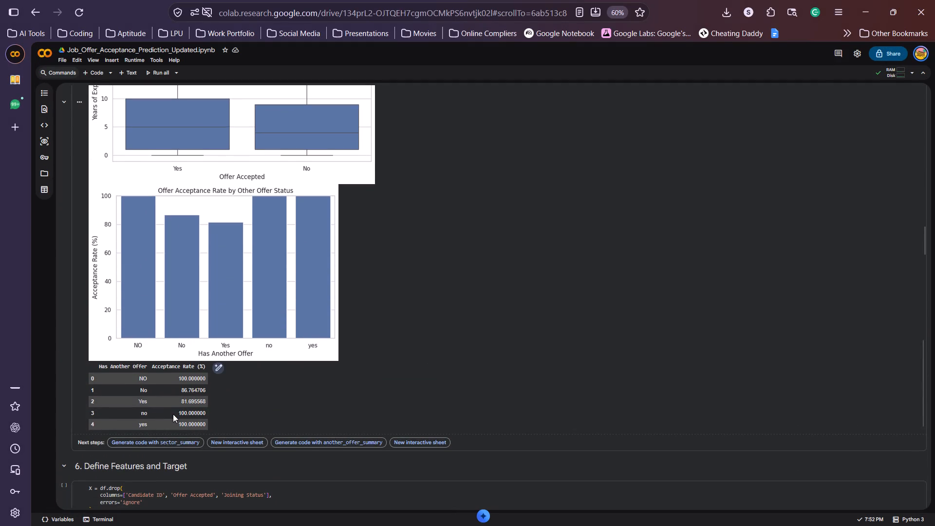
{"action": "key", "text": "Print"}
{"action": "left_click_drag", "start_coordinate": [88, 363], "coordinate": [206, 431]}
Enlarge the notebook to 90%, check the Word report's Code cell 6 placeholder, and capture the full Define Features and Target output.
{"action": "scroll", "coordinate": [206, 431], "scroll_direction": "down", "scroll_amount": 3}
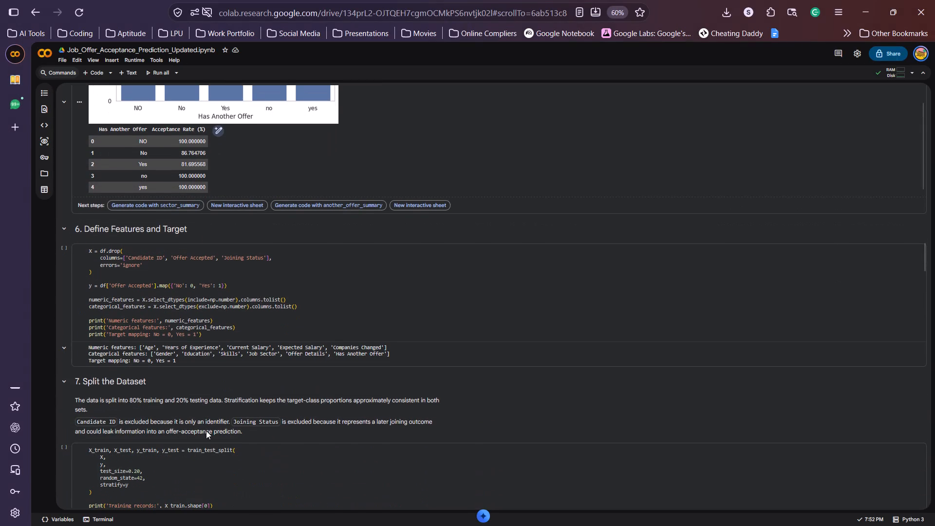
{"action": "scroll", "coordinate": [206, 431], "scroll_direction": "down", "scroll_amount": 1}
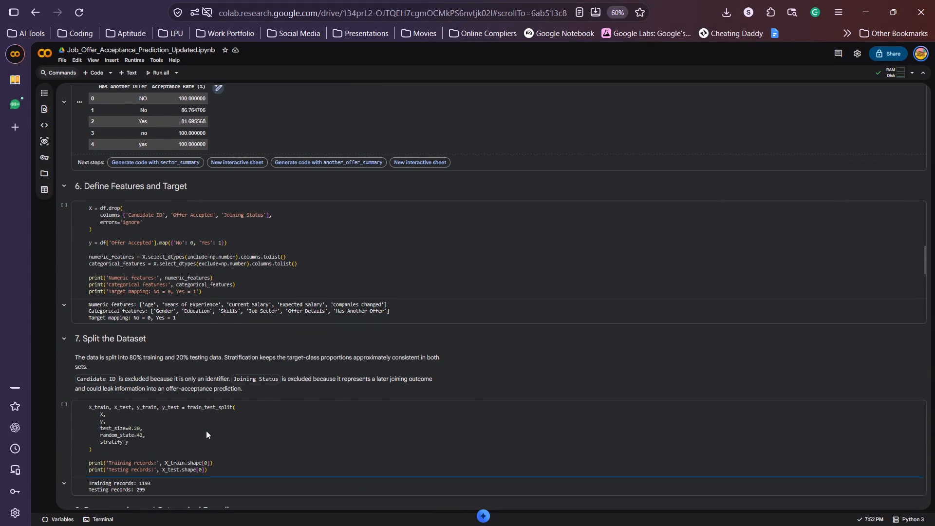
{"action": "key", "text": "ctrl+equal"}
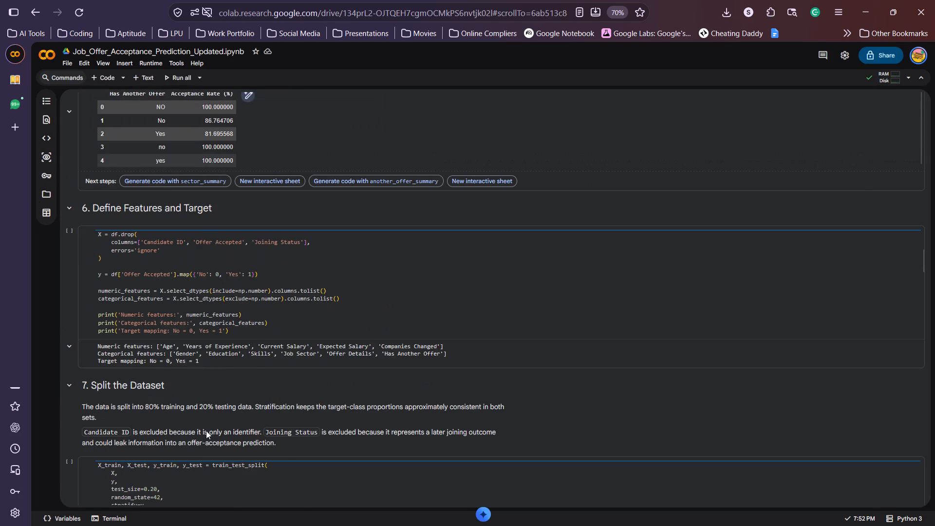
{"action": "key", "text": "ctrl+equal"}
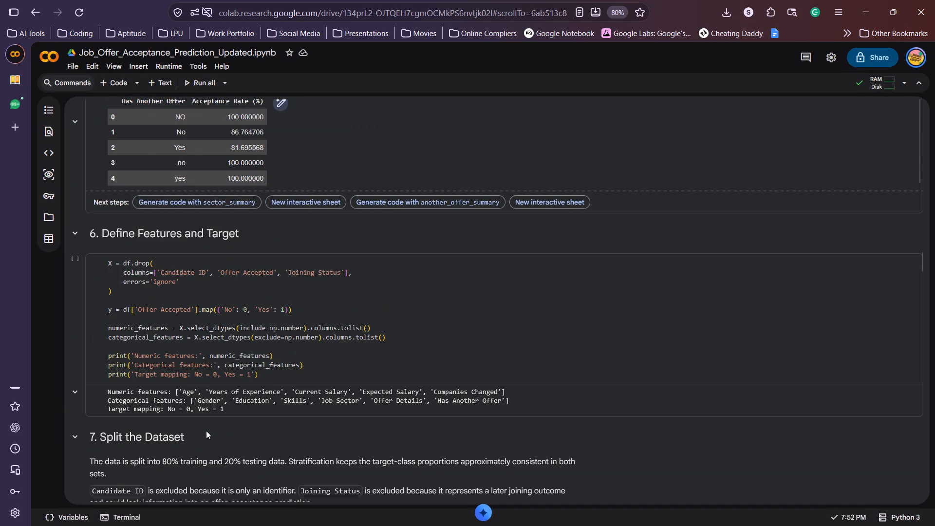
{"action": "key", "text": "ctrl+equal"}
{"action": "key", "text": "alt+Tab"}
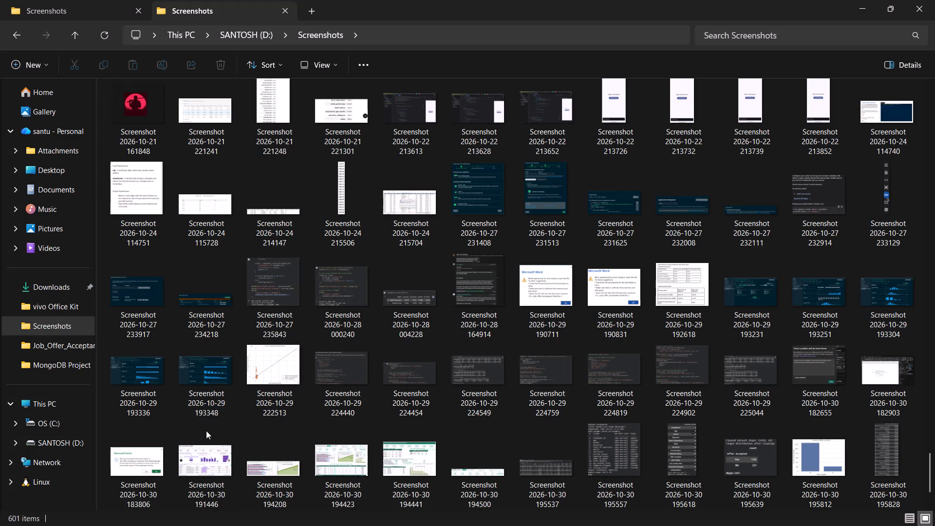
{"action": "key", "text": "alt+Tab"}
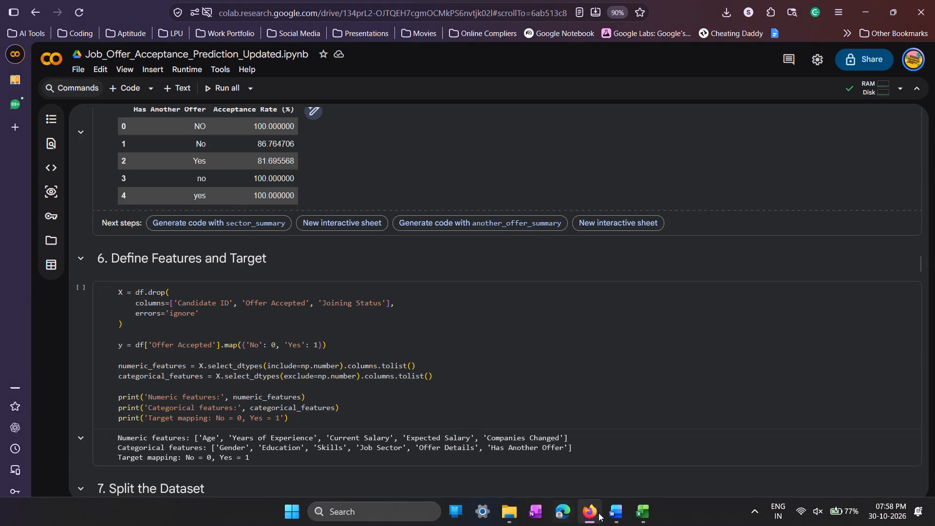
{"action": "left_click", "coordinate": [612, 512]}
{"action": "scroll", "coordinate": [510, 366], "scroll_direction": "down", "scroll_amount": 2}
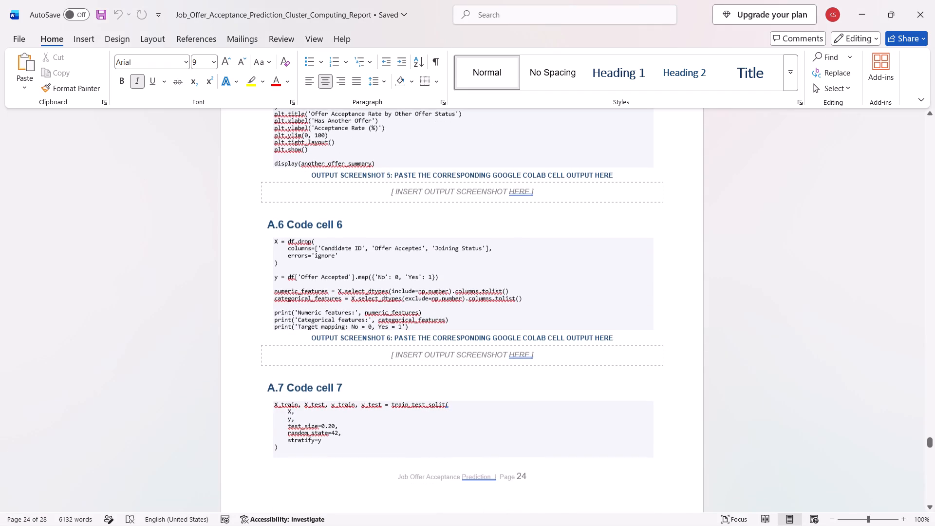
{"action": "scroll", "coordinate": [510, 366], "scroll_direction": "down", "scroll_amount": 1}
{"action": "key", "text": "alt+Tab"}
{"action": "scroll", "coordinate": [510, 366], "scroll_direction": "down", "scroll_amount": 1}
{"action": "key", "text": "Print"}
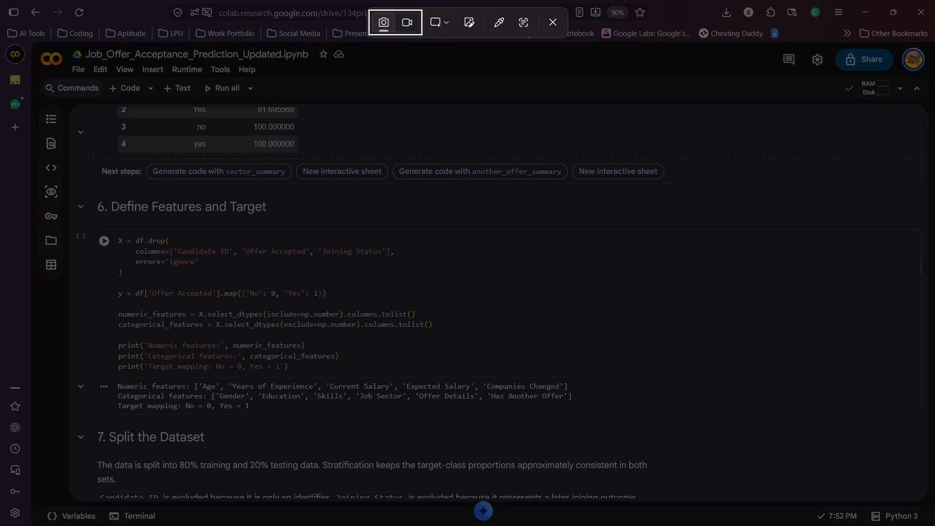
{"action": "left_click_drag", "start_coordinate": [114, 382], "coordinate": [441, 419]}
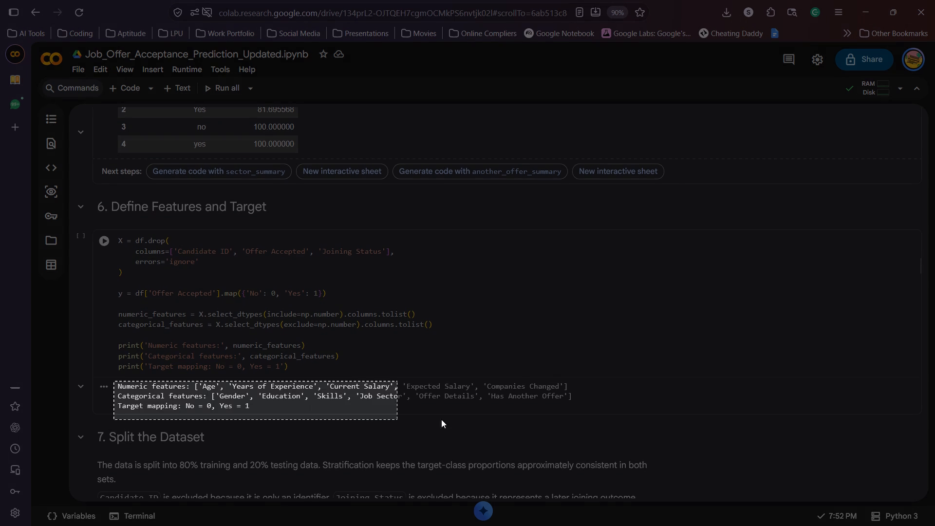
{"action": "left_click_drag", "start_coordinate": [441, 419], "coordinate": [576, 415]}
Check the Word report's Code cell 7 placeholder and capture the training and testing records output of Split the Dataset in Colab.
{"action": "scroll", "coordinate": [576, 415], "scroll_direction": "down", "scroll_amount": 1}
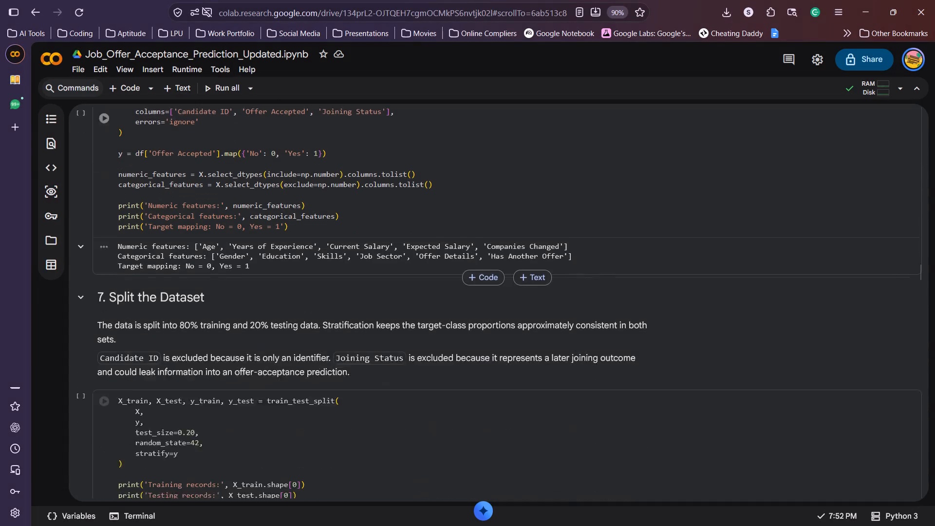
{"action": "scroll", "coordinate": [576, 415], "scroll_direction": "down", "scroll_amount": 2}
{"action": "key", "text": "alt+Tab"}
{"action": "scroll", "coordinate": [576, 415], "scroll_direction": "down", "scroll_amount": 1}
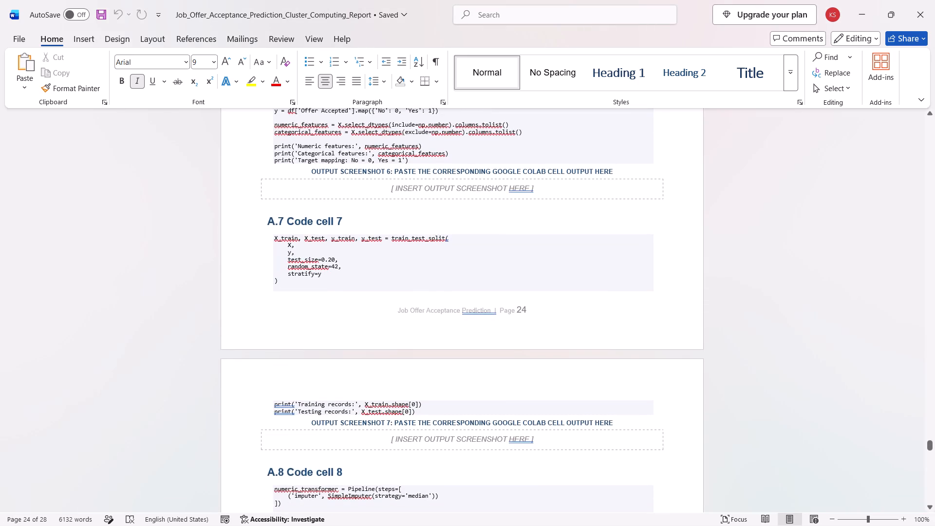
{"action": "scroll", "coordinate": [576, 415], "scroll_direction": "down", "scroll_amount": 1}
{"action": "key", "text": "alt+Tab"}
{"action": "scroll", "coordinate": [265, 419], "scroll_direction": "down", "scroll_amount": 1}
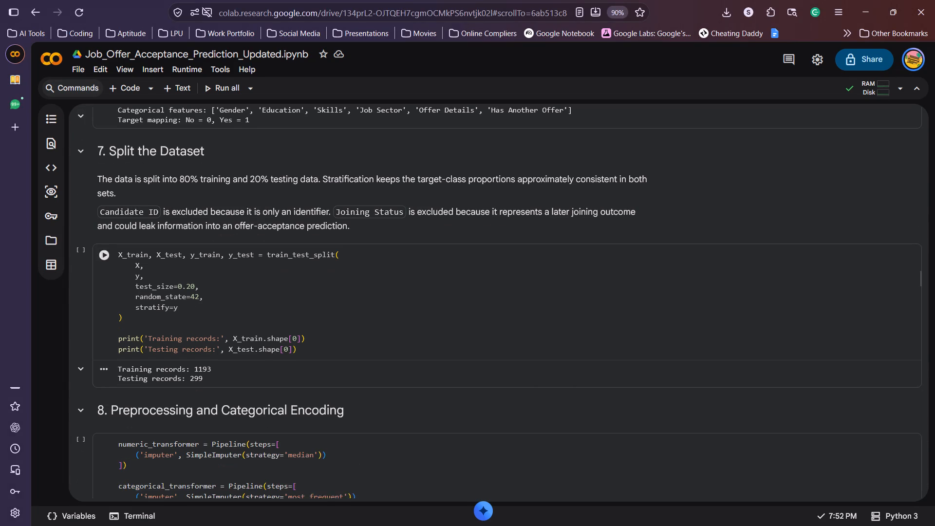
{"action": "scroll", "coordinate": [265, 419], "scroll_direction": "down", "scroll_amount": 1}
{"action": "key", "text": "Print"}
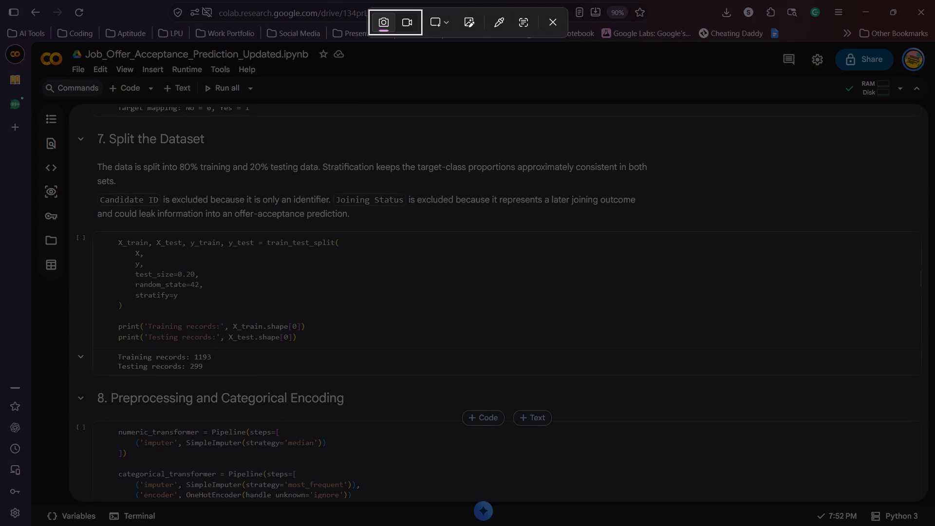
{"action": "left_click_drag", "start_coordinate": [97, 351], "coordinate": [206, 368]}
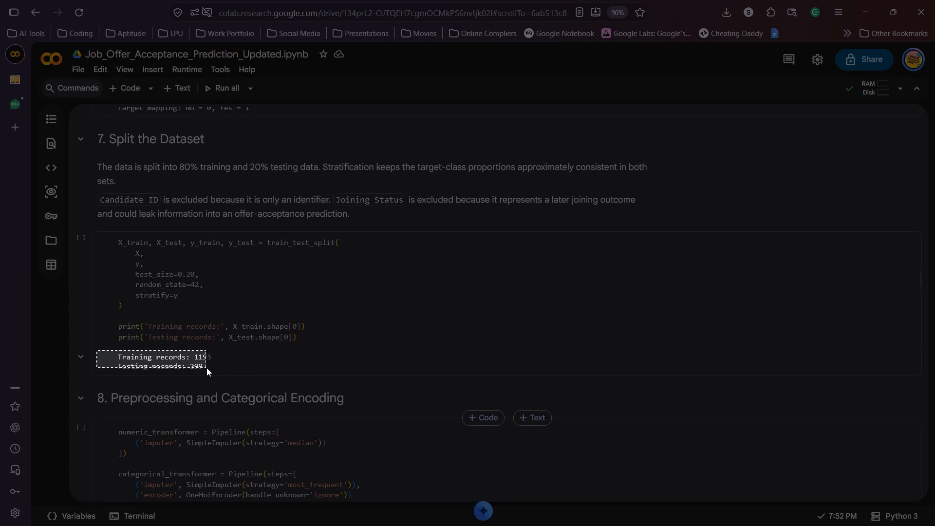
{"action": "left_click_drag", "start_coordinate": [206, 368], "coordinate": [221, 378]}
Capture the pipeline confirmation line output by the Preprocessing and Categorical Encoding cell in Colab.
{"action": "scroll", "coordinate": [221, 378], "scroll_direction": "down", "scroll_amount": 1}
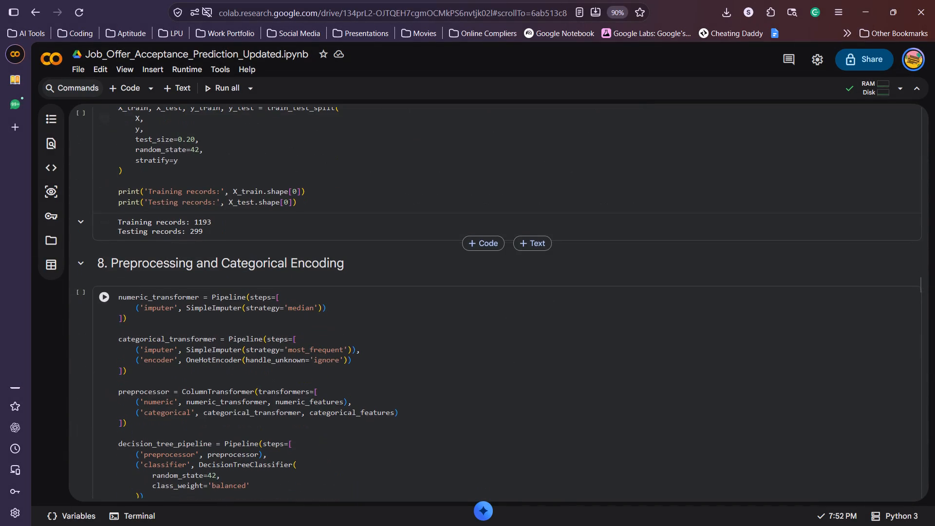
{"action": "scroll", "coordinate": [221, 378], "scroll_direction": "down", "scroll_amount": 2}
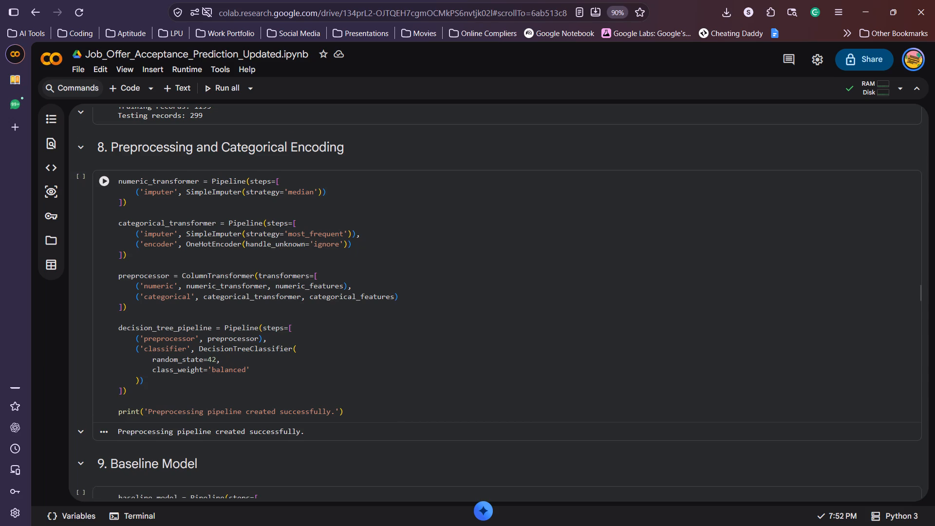
{"action": "scroll", "coordinate": [221, 378], "scroll_direction": "down", "scroll_amount": 2}
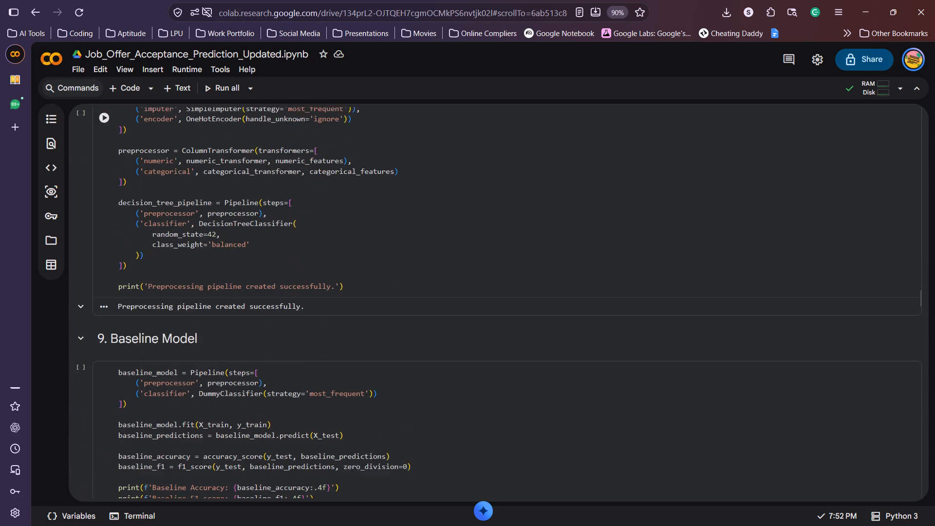
{"action": "scroll", "coordinate": [221, 378], "scroll_direction": "down", "scroll_amount": 1}
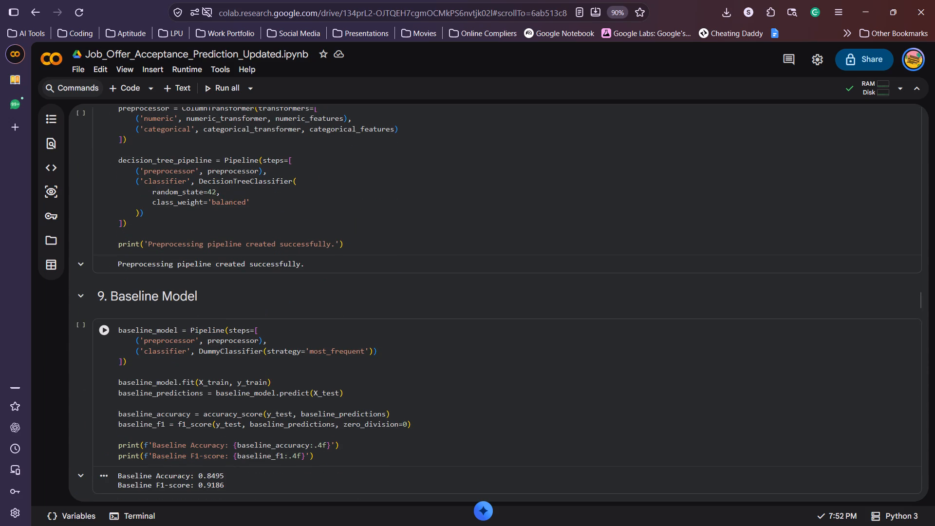
{"action": "scroll", "coordinate": [221, 378], "scroll_direction": "down", "scroll_amount": 1}
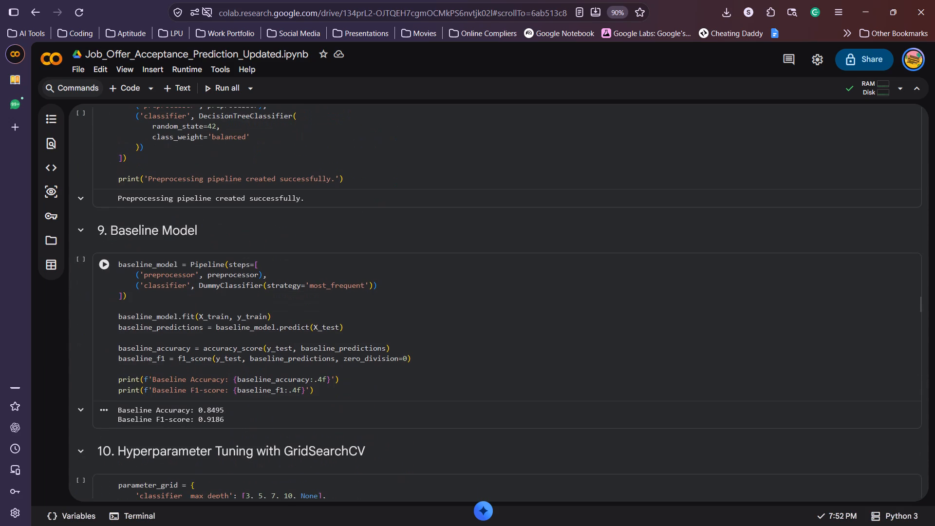
{"action": "scroll", "coordinate": [221, 378], "scroll_direction": "down", "scroll_amount": 1}
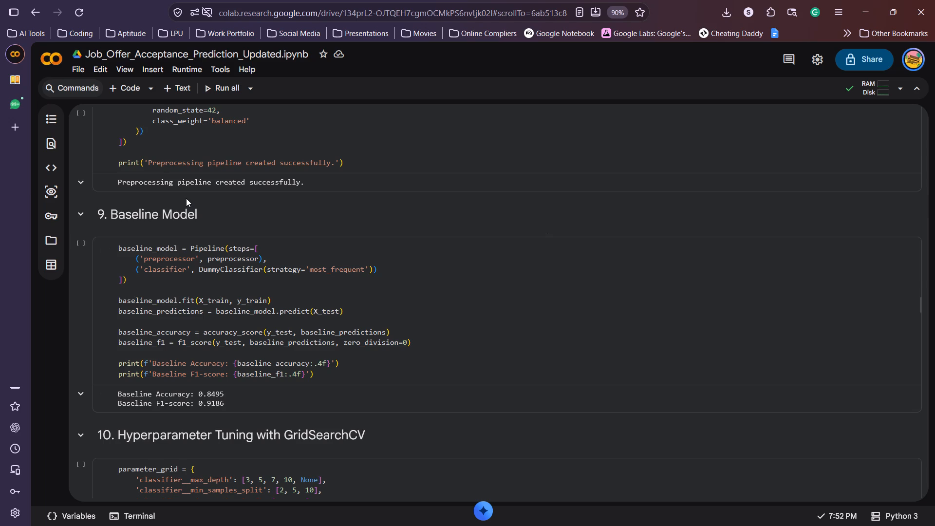
{"action": "left_click_drag", "start_coordinate": [110, 175], "coordinate": [291, 204]}
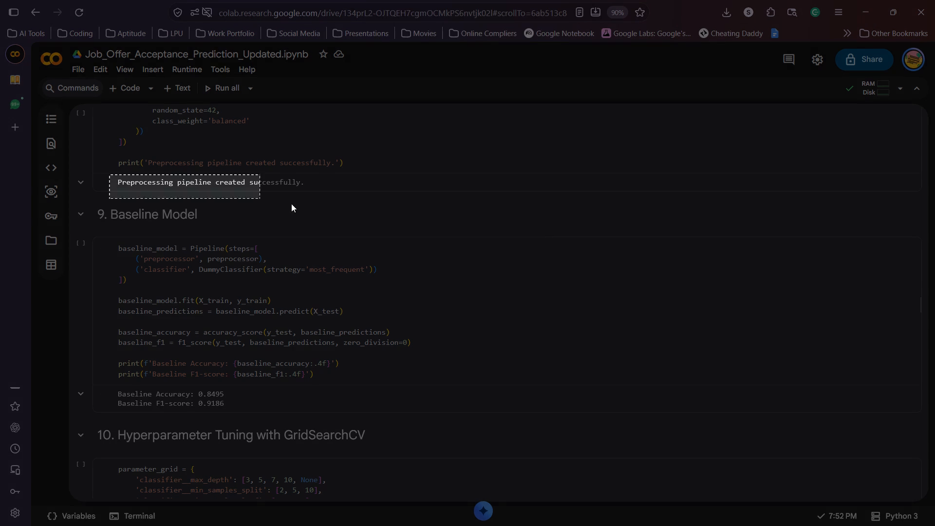
{"action": "left_click_drag", "start_coordinate": [291, 204], "coordinate": [314, 188]}
Check the Word report's placeholders around Code cell 8 and capture the Baseline Model accuracy and F1-score output in Colab.
{"action": "scroll", "coordinate": [314, 188], "scroll_direction": "down", "scroll_amount": 1}
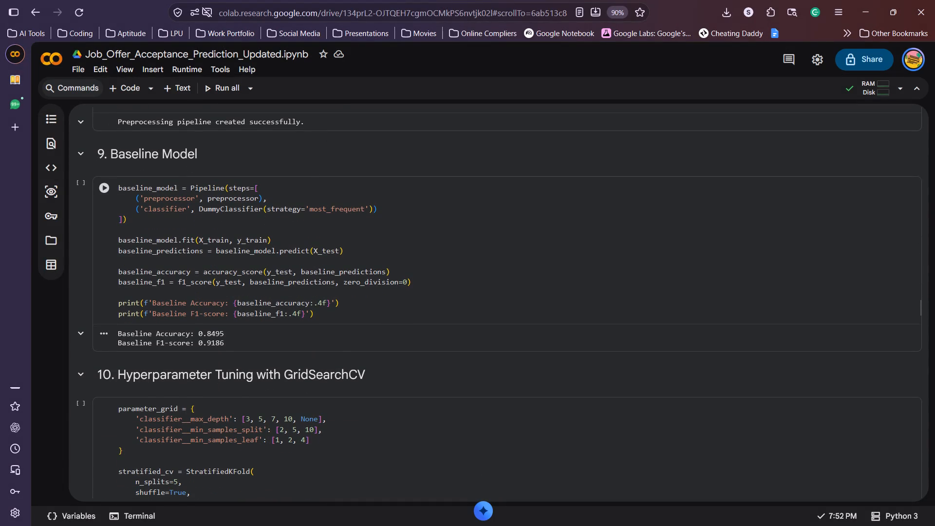
{"action": "key", "text": "alt+Tab"}
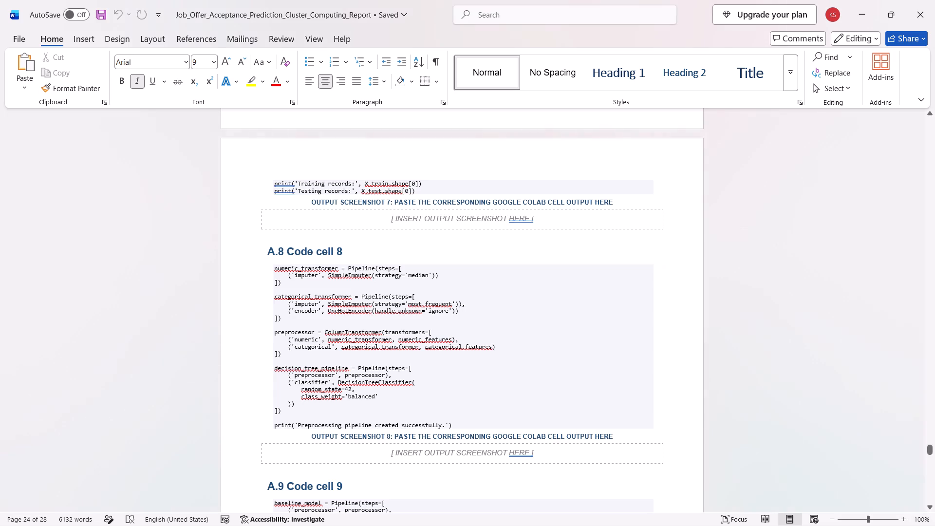
{"action": "scroll", "coordinate": [304, 299], "scroll_direction": "down", "scroll_amount": 2}
{"action": "key", "text": "alt+Tab"}
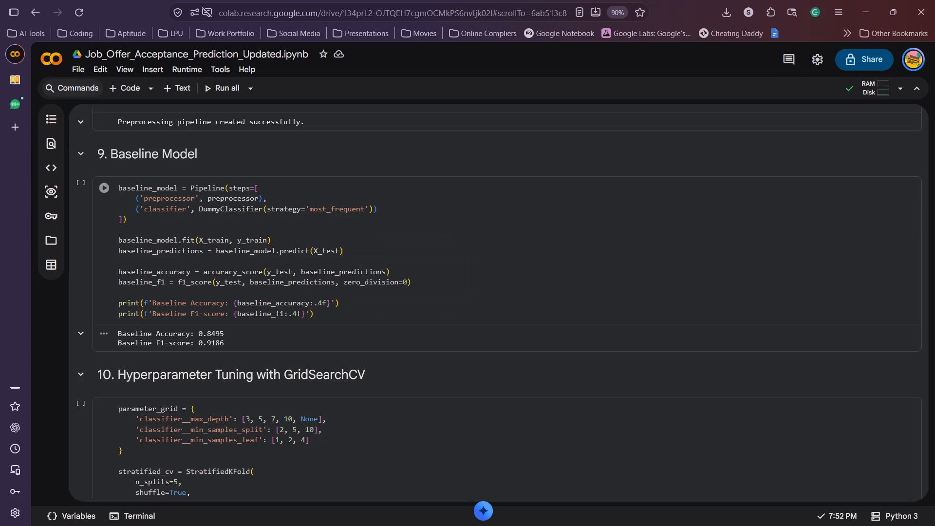
{"action": "key", "text": "Print"}
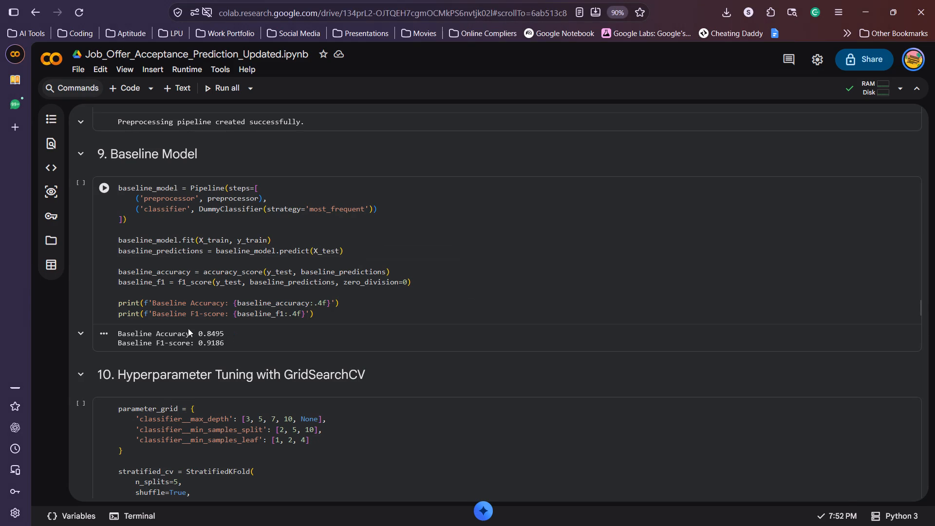
{"action": "left_click_drag", "start_coordinate": [95, 326], "coordinate": [221, 345]}
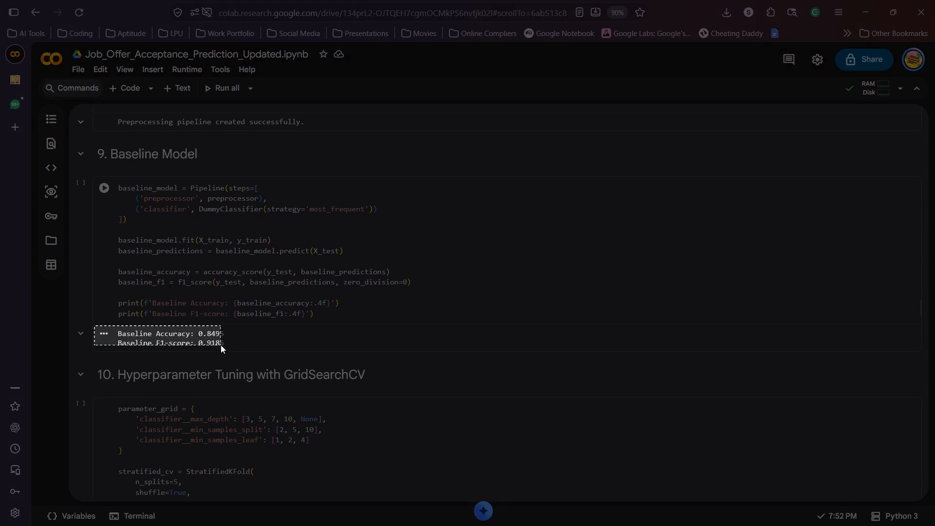
{"action": "left_click_drag", "start_coordinate": [221, 345], "coordinate": [228, 351]}
Check the Word report's Code cell 10 section and capture the best parameters and cross-validation output of Hyperparameter Tuning with GridSearchCV in Colab.
{"action": "scroll", "coordinate": [228, 351], "scroll_direction": "down", "scroll_amount": 3}
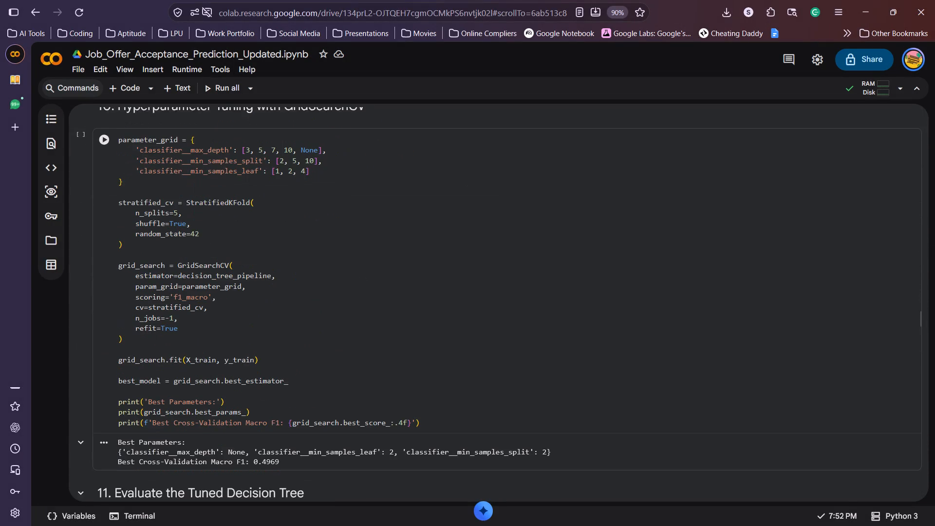
{"action": "scroll", "coordinate": [228, 351], "scroll_direction": "down", "scroll_amount": 2}
{"action": "key", "text": "alt+Tab"}
{"action": "scroll", "coordinate": [228, 351], "scroll_direction": "down", "scroll_amount": 1}
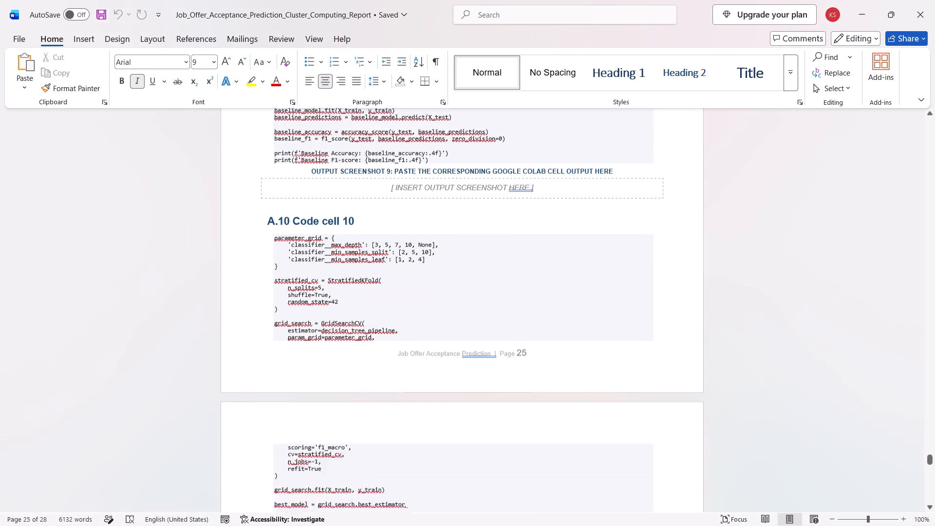
{"action": "scroll", "coordinate": [228, 351], "scroll_direction": "down", "scroll_amount": 1}
{"action": "key", "text": "alt+Tab"}
{"action": "scroll", "coordinate": [228, 351], "scroll_direction": "up", "scroll_amount": 1}
{"action": "key", "text": "alt+Tab"}
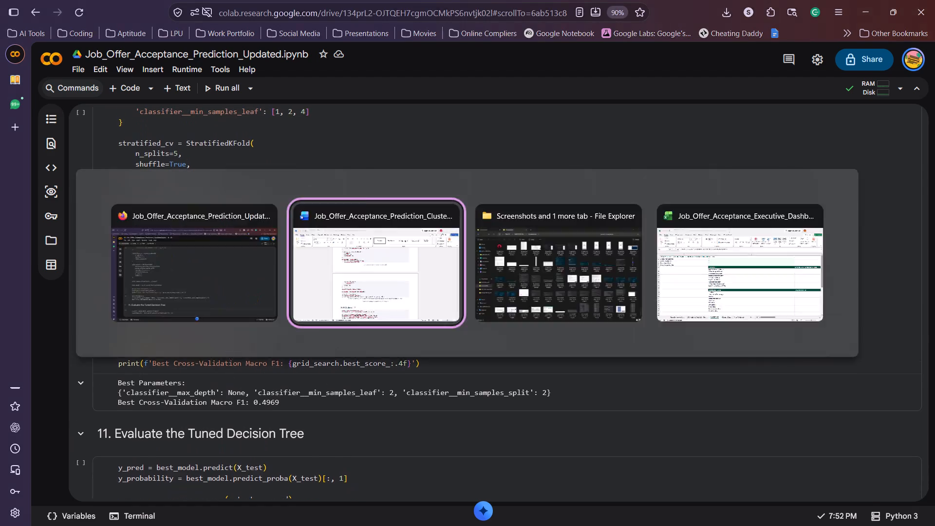
{"action": "scroll", "coordinate": [282, 358], "scroll_direction": "right", "scroll_amount": 1}
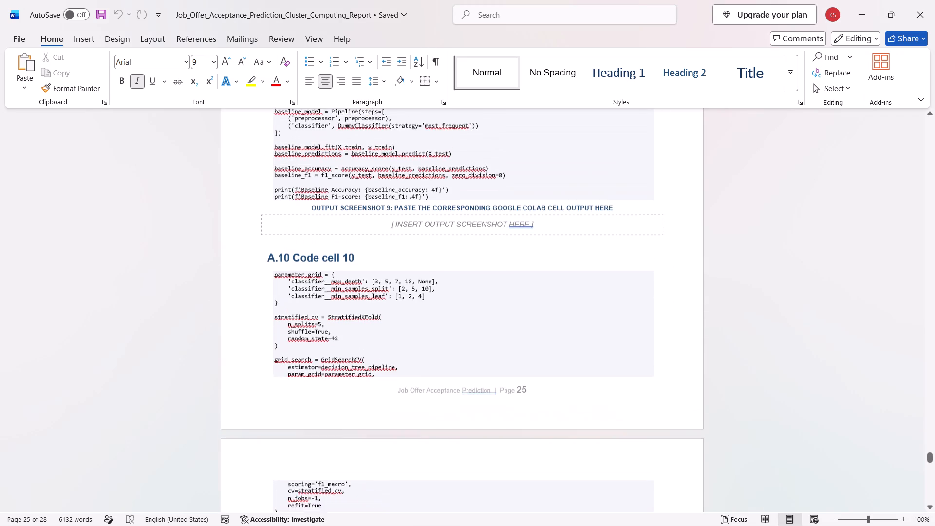
{"action": "scroll", "coordinate": [282, 358], "scroll_direction": "right", "scroll_amount": 1}
{"action": "key", "text": "alt+Tab"}
{"action": "key", "text": "Print"}
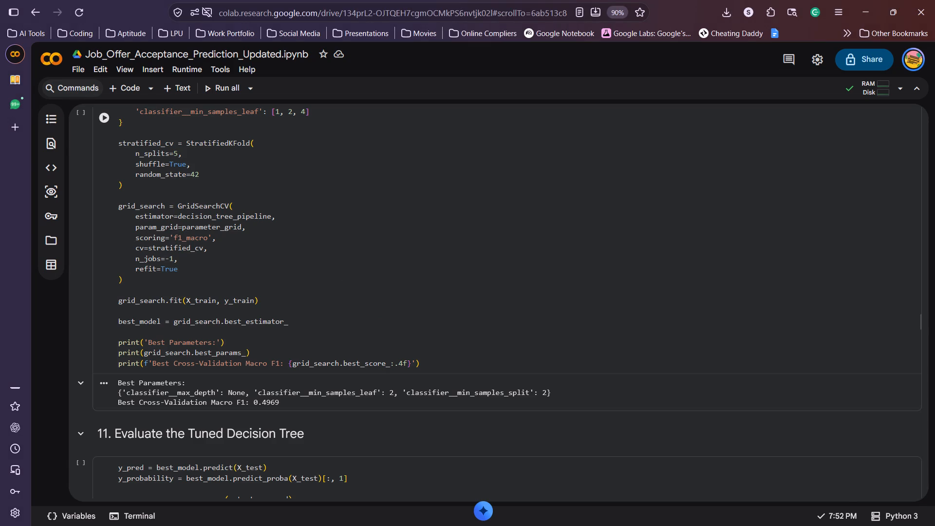
{"action": "left_click_drag", "start_coordinate": [115, 377], "coordinate": [129, 379]}
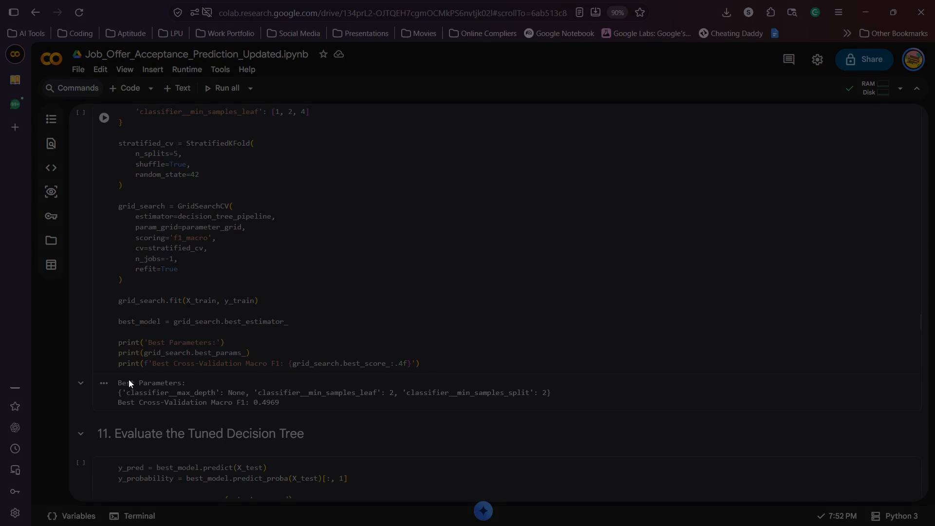
{"action": "left_click_drag", "start_coordinate": [129, 379], "coordinate": [557, 410]}
Check the Word report's Code cell 11 section and capture the tuned decision tree's metrics table with its classification report in Colab.
{"action": "scroll", "coordinate": [557, 410], "scroll_direction": "down", "scroll_amount": 5}
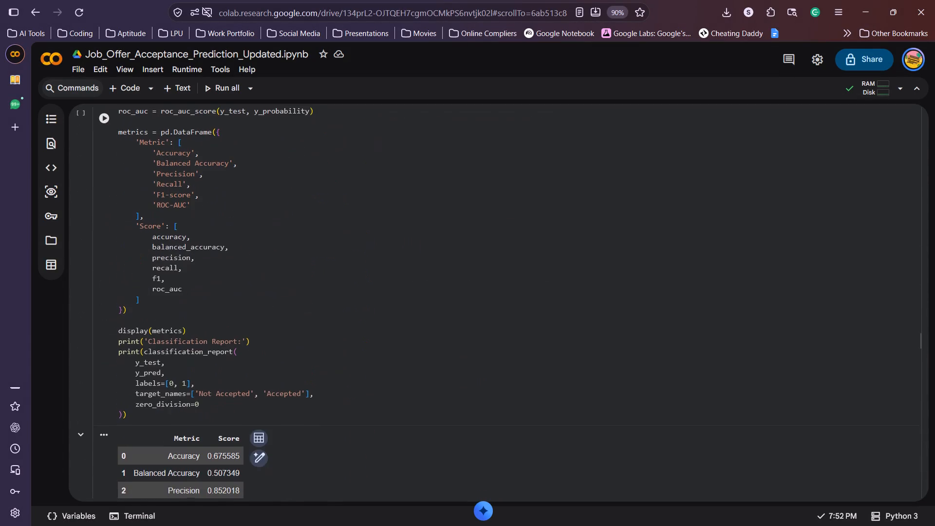
{"action": "scroll", "coordinate": [557, 410], "scroll_direction": "down", "scroll_amount": 2}
{"action": "key", "text": "alt+Tab"}
{"action": "scroll", "coordinate": [557, 410], "scroll_direction": "down", "scroll_amount": 1}
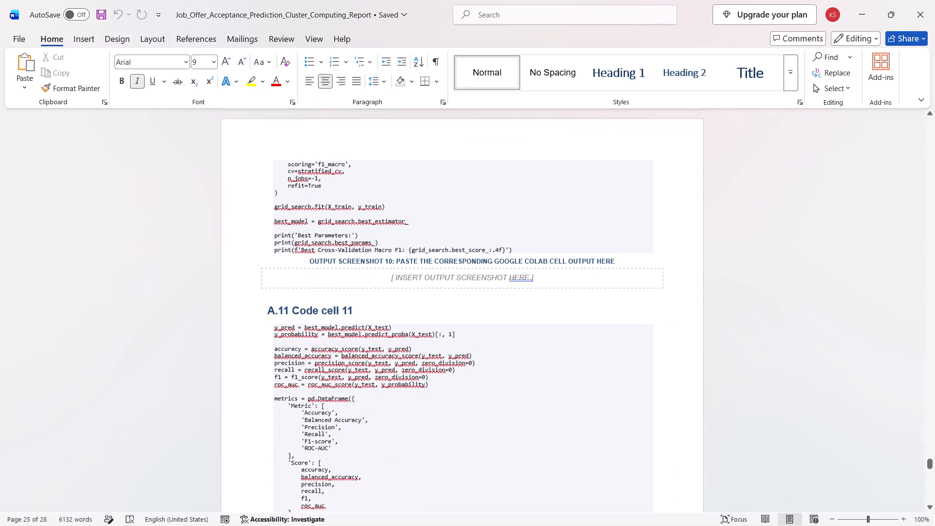
{"action": "scroll", "coordinate": [557, 410], "scroll_direction": "down", "scroll_amount": 1}
{"action": "key", "text": "alt+Tab"}
{"action": "scroll", "coordinate": [557, 410], "scroll_direction": "up", "scroll_amount": 3}
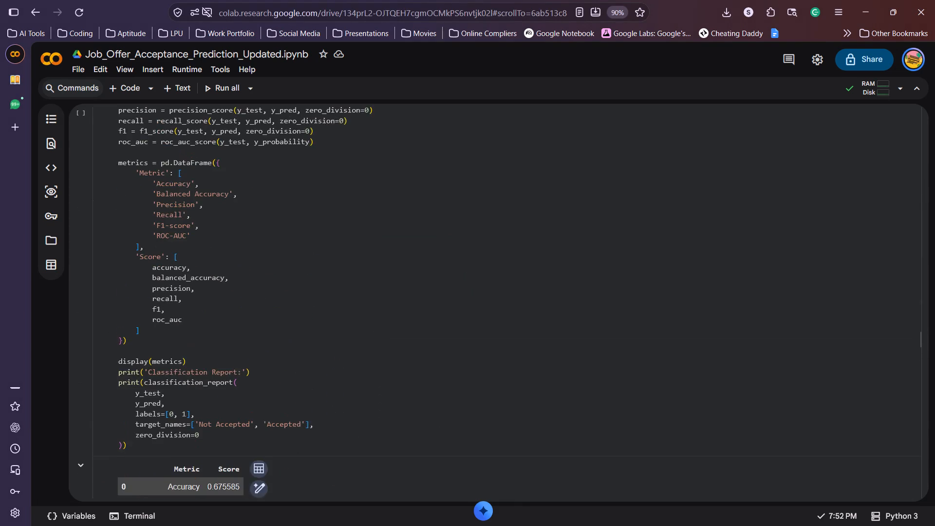
{"action": "scroll", "coordinate": [557, 410], "scroll_direction": "up", "scroll_amount": 2}
{"action": "scroll", "coordinate": [557, 410], "scroll_direction": "down", "scroll_amount": 3}
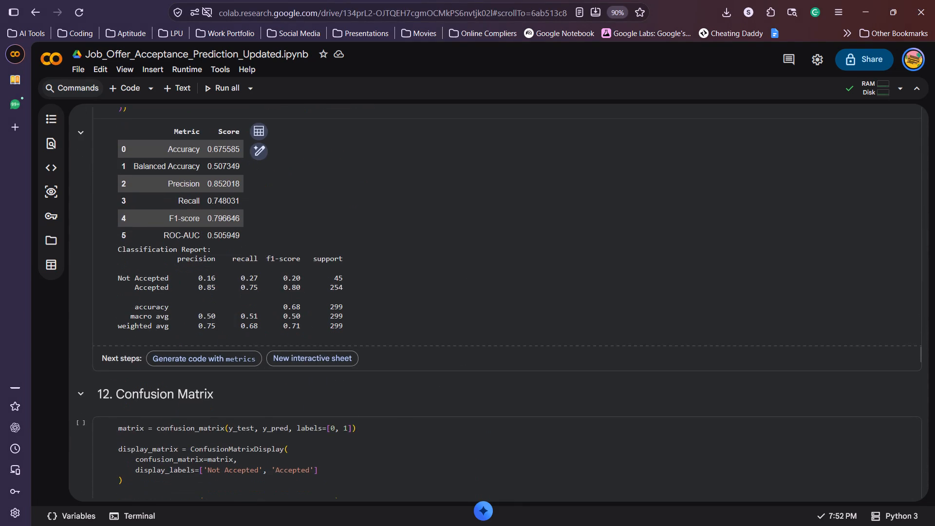
{"action": "key", "text": "Print"}
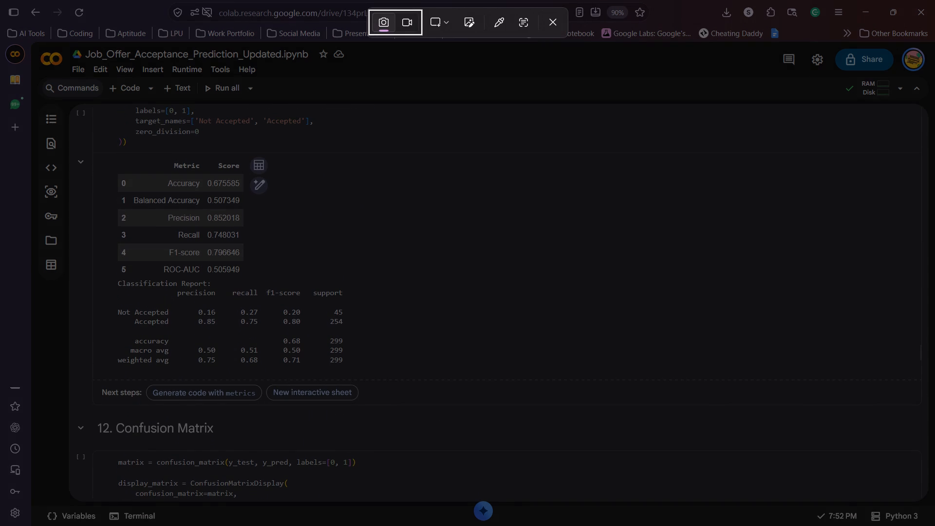
{"action": "left_click_drag", "start_coordinate": [93, 153], "coordinate": [401, 338]}
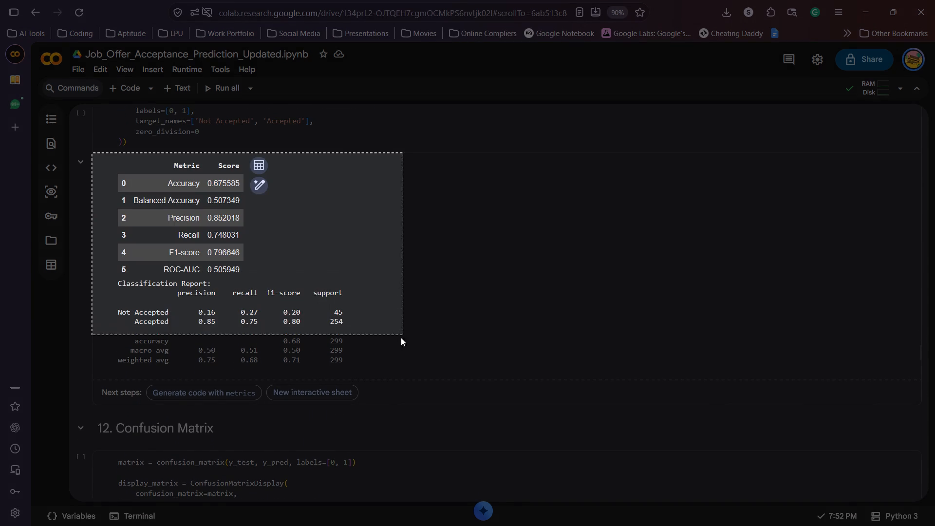
{"action": "left_click_drag", "start_coordinate": [401, 338], "coordinate": [374, 374]}
Capture the full Decision Tree Confusion Matrix chart, including its colour scale and axis labels.
{"action": "scroll", "coordinate": [374, 374], "scroll_direction": "down", "scroll_amount": 2}
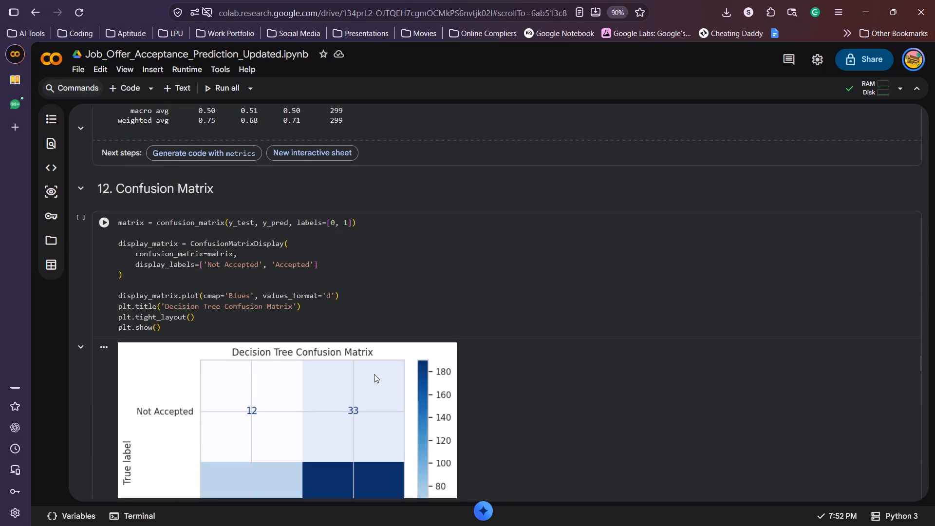
{"action": "scroll", "coordinate": [374, 374], "scroll_direction": "down", "scroll_amount": 1}
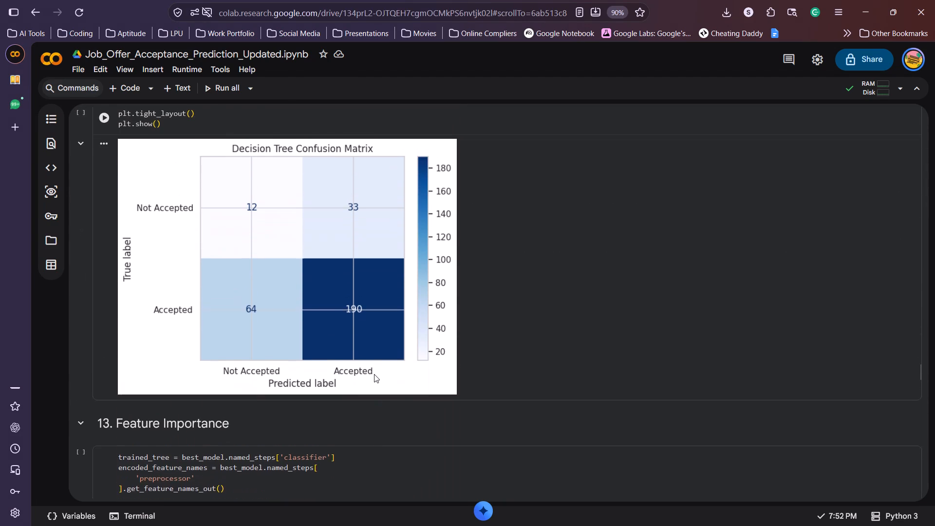
{"action": "key", "text": "Print"}
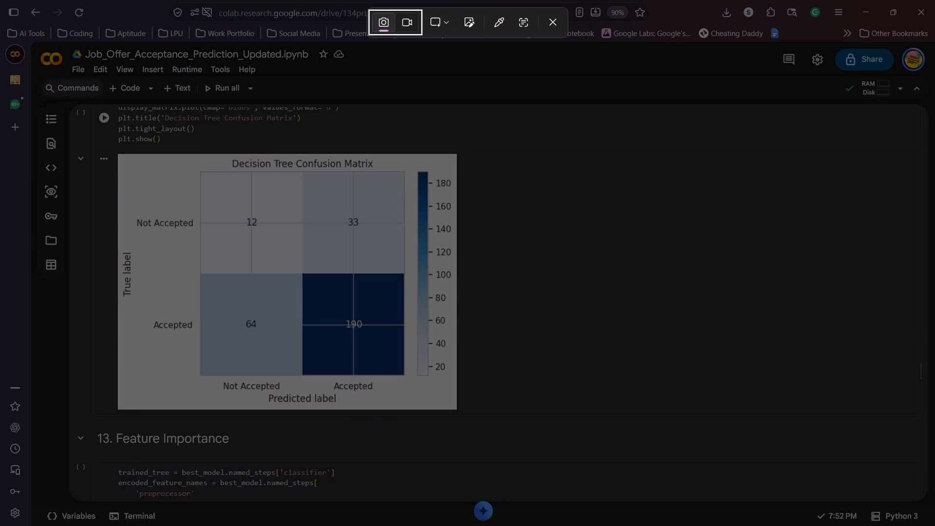
{"action": "left_click_drag", "start_coordinate": [117, 155], "coordinate": [448, 382]}
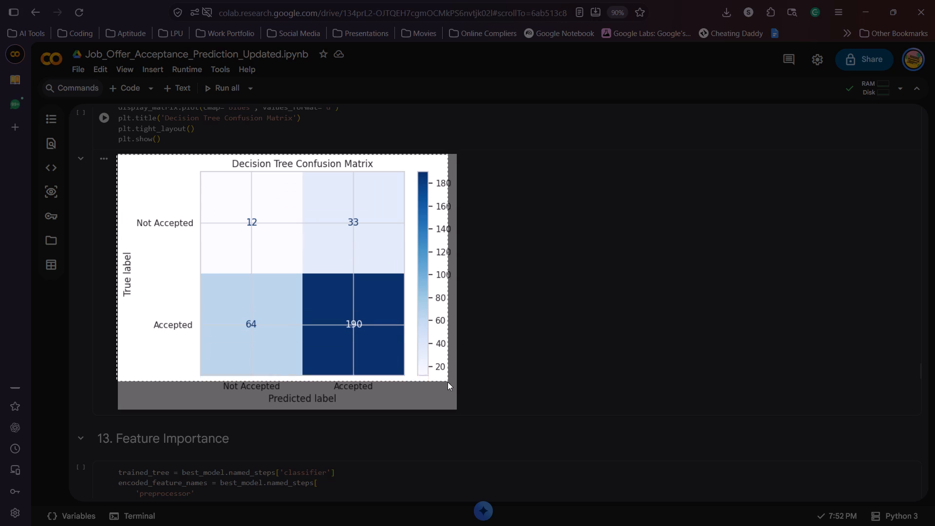
{"action": "left_click_drag", "start_coordinate": [448, 382], "coordinate": [454, 420]}
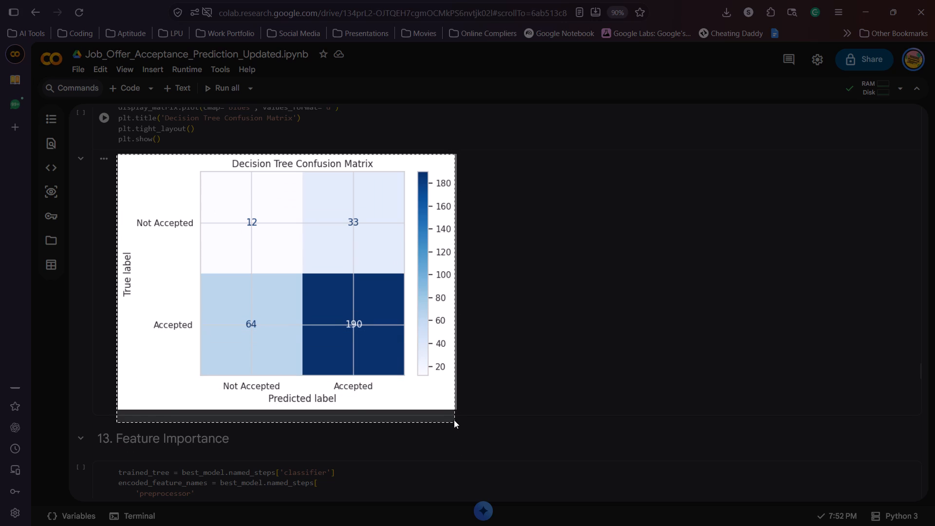
{"action": "left_click_drag", "start_coordinate": [454, 420], "coordinate": [456, 409]}
Check the Word report's next placeholders and capture the visible feature importance table rows above the Top 15 Feature Importances chart in Colab.
{"action": "scroll", "coordinate": [406, 328], "scroll_direction": "down", "scroll_amount": 2}
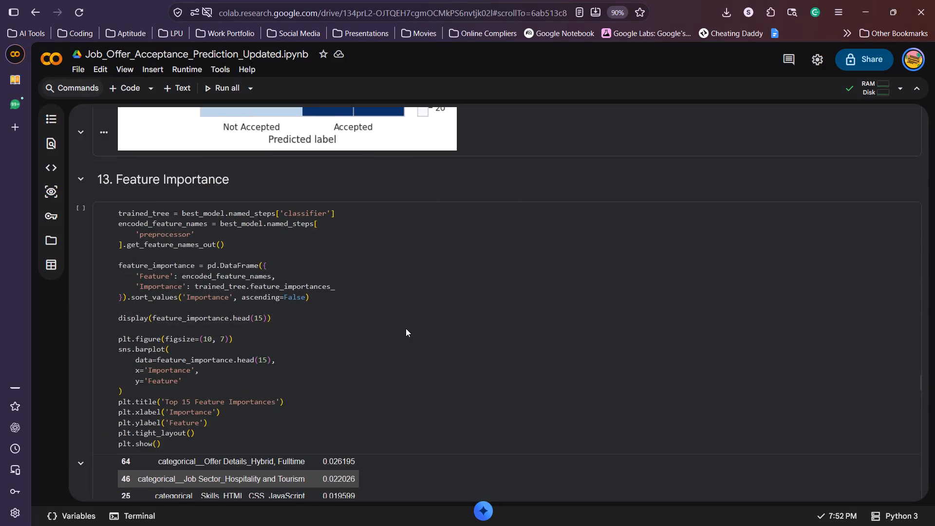
{"action": "scroll", "coordinate": [406, 328], "scroll_direction": "down", "scroll_amount": 3}
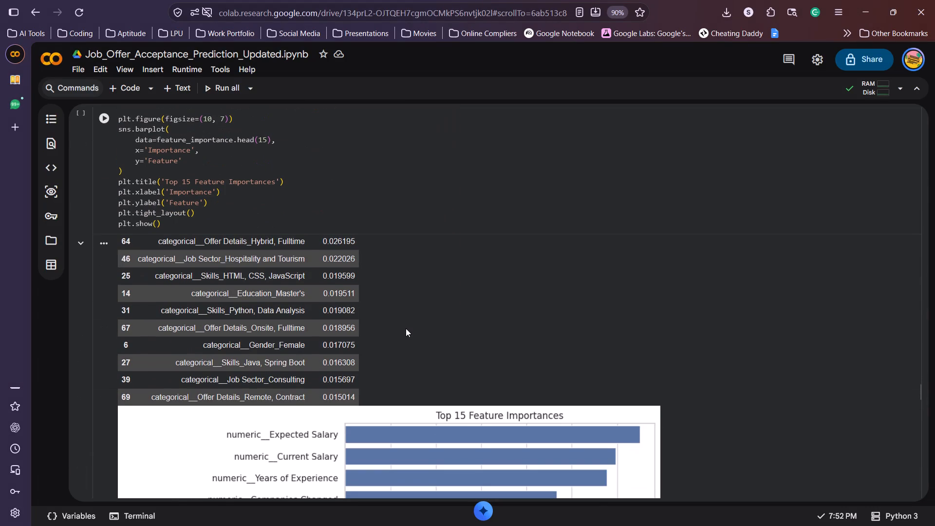
{"action": "key", "text": "alt+Tab"}
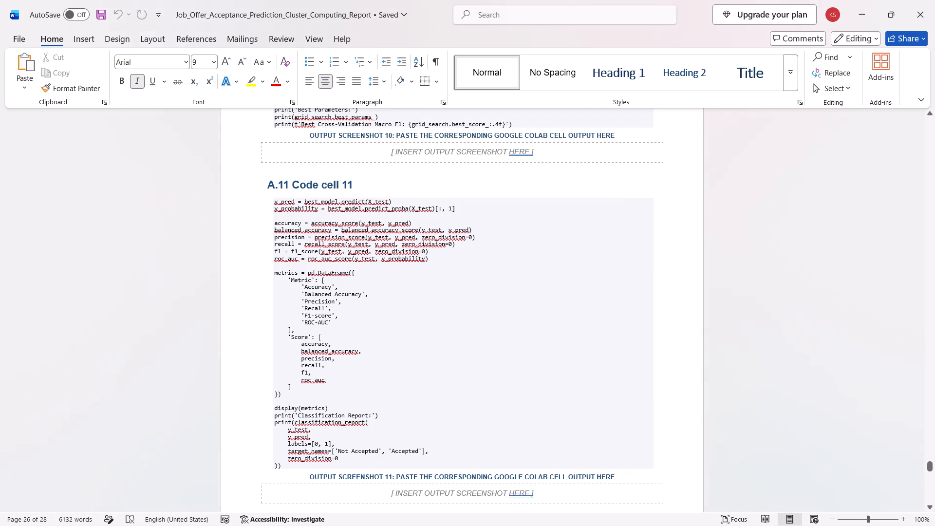
{"action": "scroll", "coordinate": [457, 307], "scroll_direction": "down", "scroll_amount": 3}
{"action": "key", "text": "alt+Tab"}
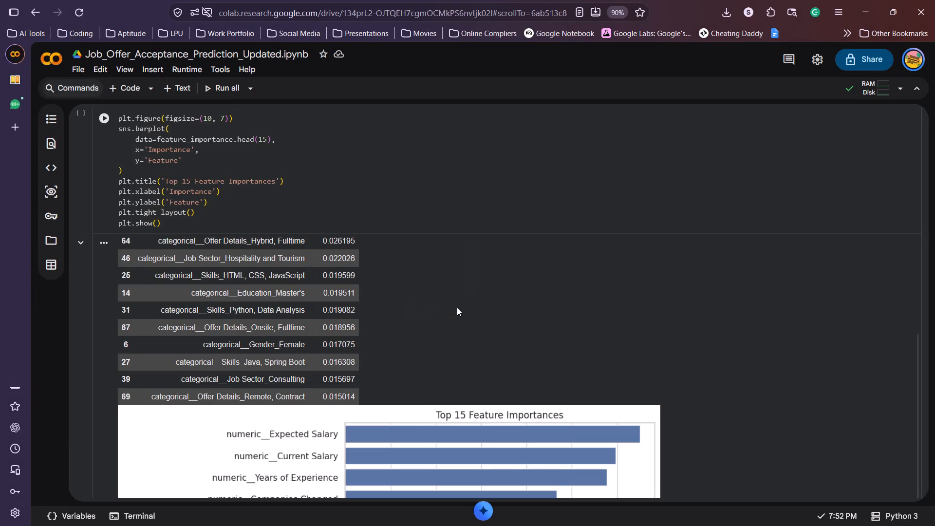
{"action": "key", "text": "Print"}
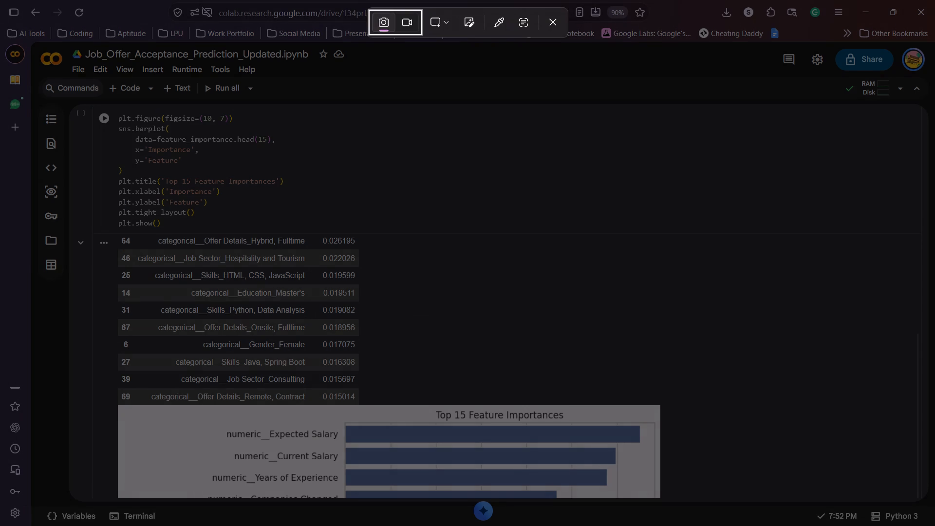
{"action": "left_click_drag", "start_coordinate": [118, 233], "coordinate": [347, 285]}
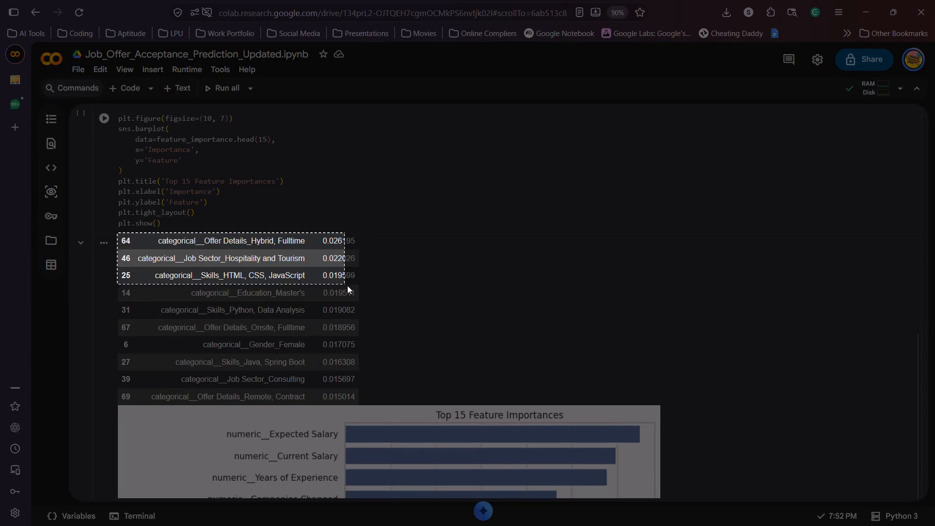
{"action": "left_click_drag", "start_coordinate": [347, 285], "coordinate": [359, 403]}
Capture the output of Demonstrate a Candidate Prediction, including the candidate details table, actual and predicted results, and both probabilities.
{"action": "scroll", "coordinate": [359, 403], "scroll_direction": "down", "scroll_amount": 7}
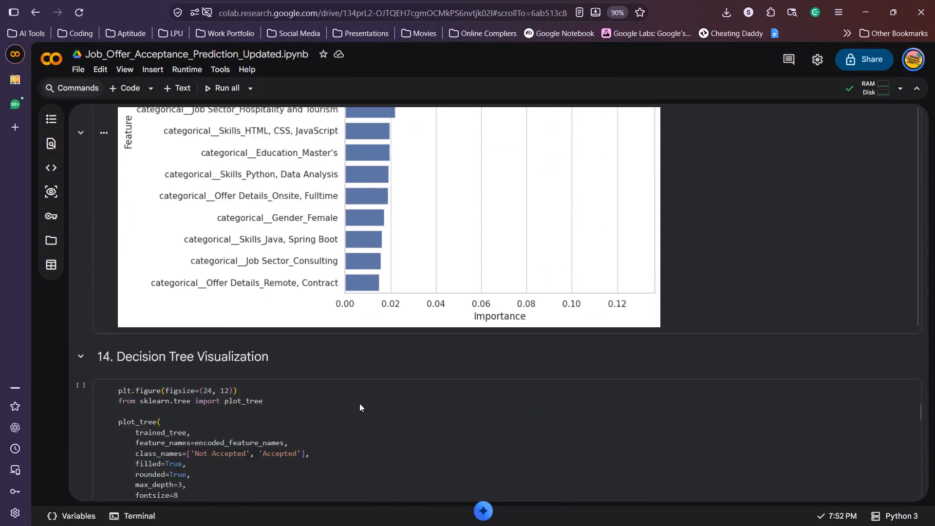
{"action": "scroll", "coordinate": [359, 403], "scroll_direction": "down", "scroll_amount": 6}
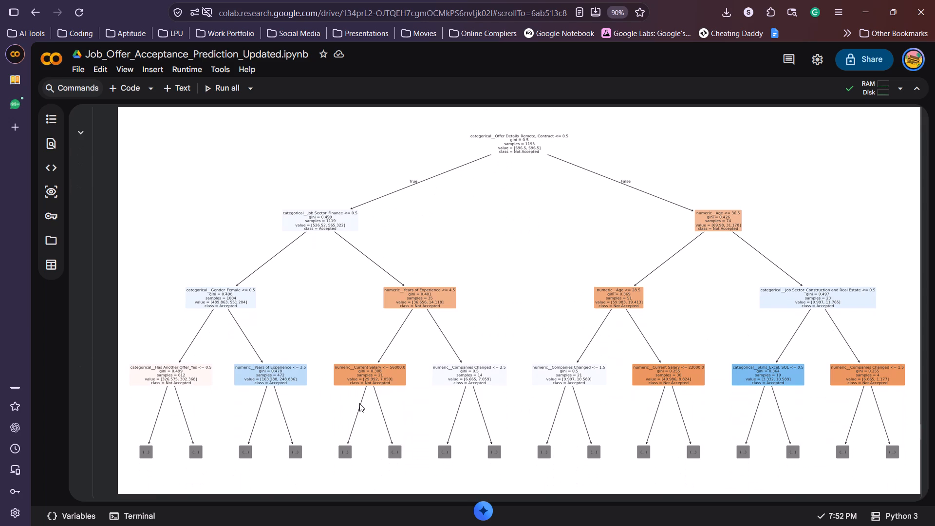
{"action": "scroll", "coordinate": [359, 403], "scroll_direction": "down", "scroll_amount": 3}
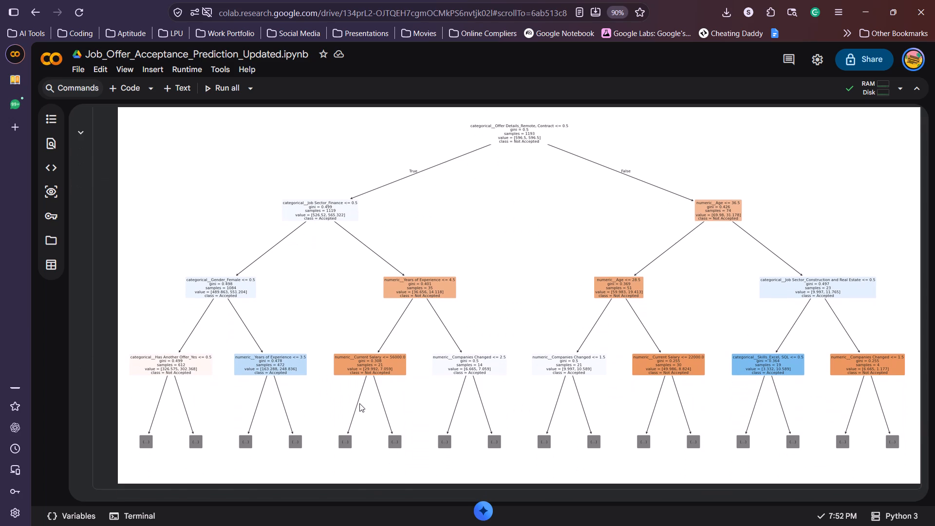
{"action": "scroll", "coordinate": [359, 403], "scroll_direction": "down", "scroll_amount": 2}
{"action": "scroll", "coordinate": [359, 403], "scroll_direction": "up", "scroll_amount": 1}
{"action": "scroll", "coordinate": [359, 403], "scroll_direction": "down", "scroll_amount": 2}
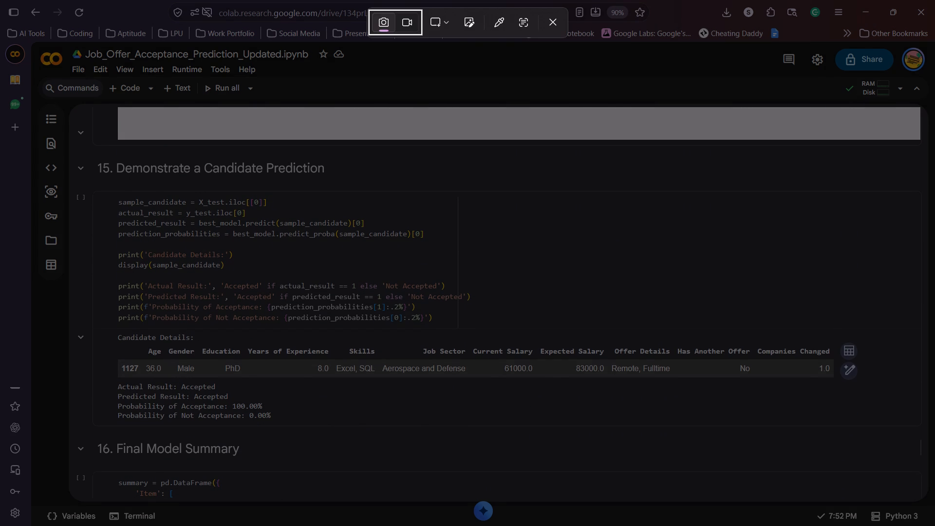
{"action": "left_click_drag", "start_coordinate": [114, 331], "coordinate": [852, 425]}
Check the Word report's placeholders for Code cells 13 to 16 and capture the Final Model Summary table in Colab.
{"action": "scroll", "coordinate": [392, 421], "scroll_direction": "down", "scroll_amount": 3}
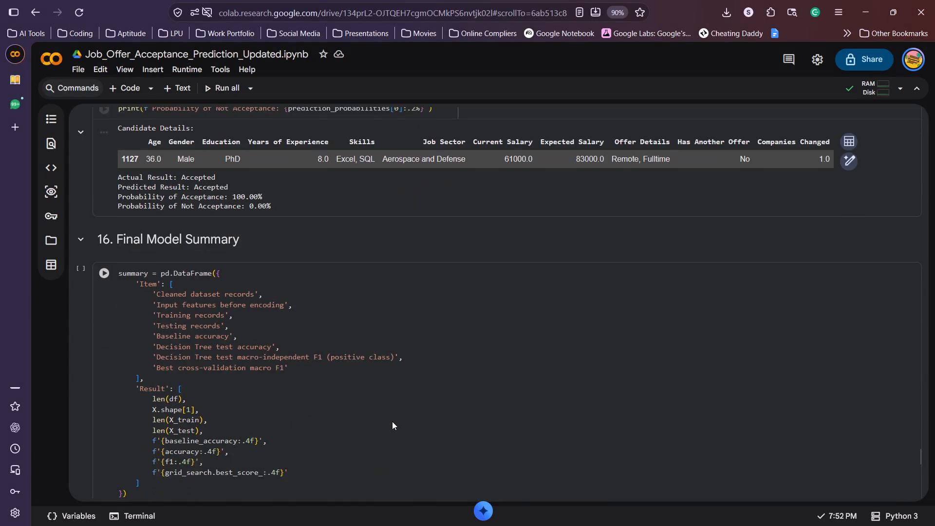
{"action": "scroll", "coordinate": [392, 421], "scroll_direction": "down", "scroll_amount": 3}
{"action": "key", "text": "alt+Tab"}
{"action": "scroll", "coordinate": [392, 421], "scroll_direction": "down", "scroll_amount": 4}
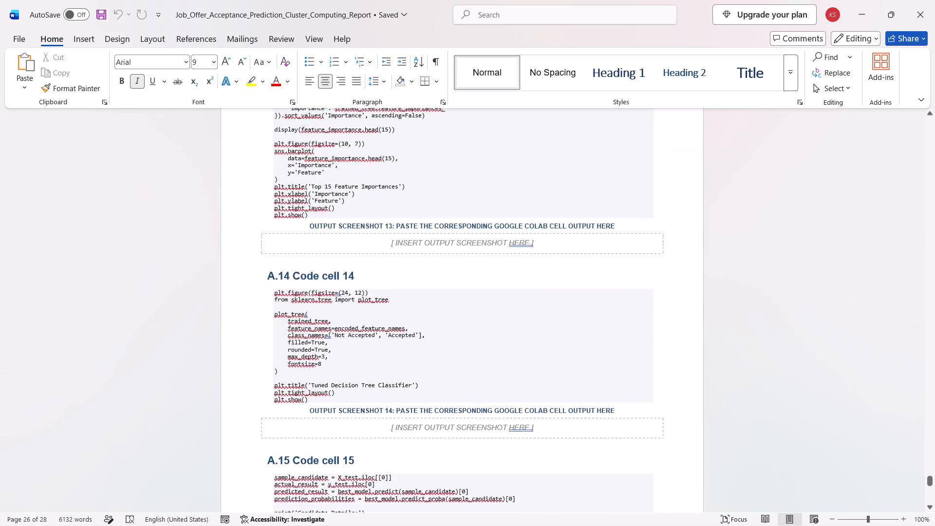
{"action": "scroll", "coordinate": [392, 421], "scroll_direction": "down", "scroll_amount": 3}
{"action": "scroll", "coordinate": [392, 421], "scroll_direction": "up", "scroll_amount": 1}
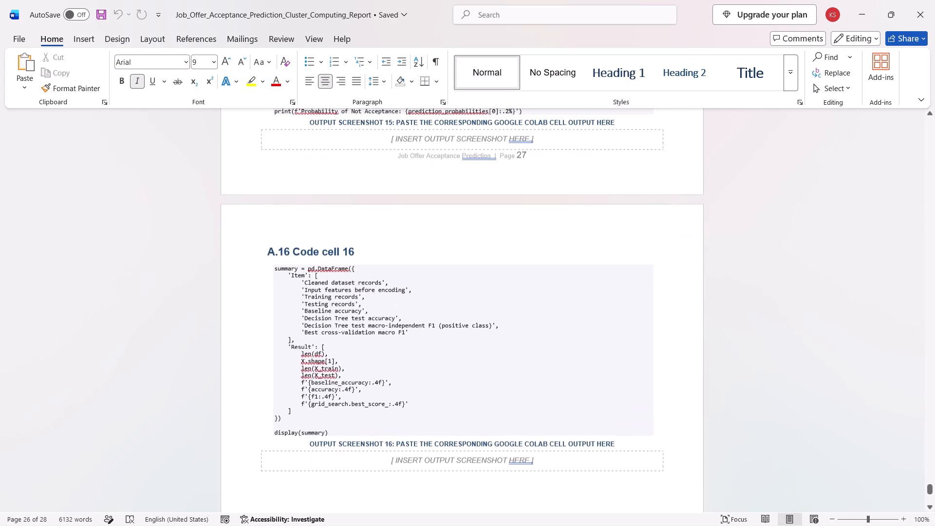
{"action": "scroll", "coordinate": [392, 421], "scroll_direction": "up", "scroll_amount": 1}
{"action": "key", "text": "alt+Tab"}
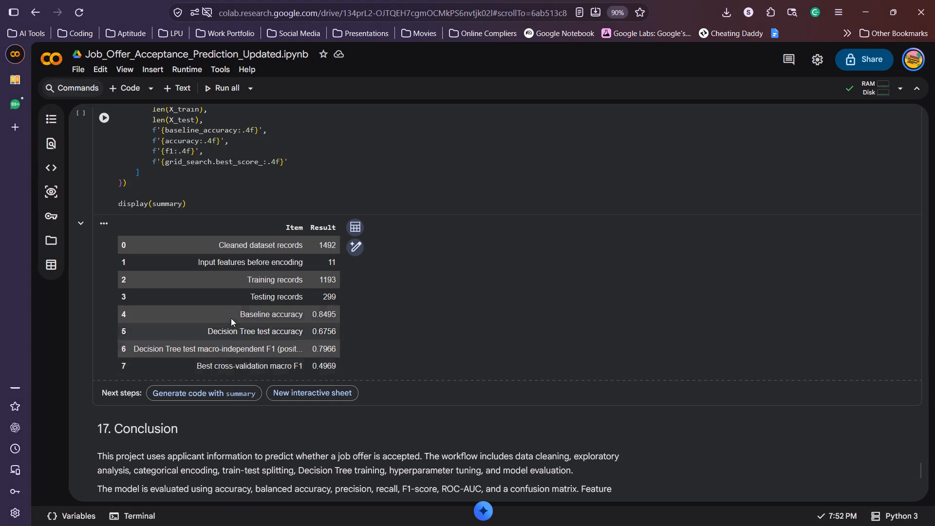
{"action": "scroll", "coordinate": [228, 301], "scroll_direction": "up", "scroll_amount": 1}
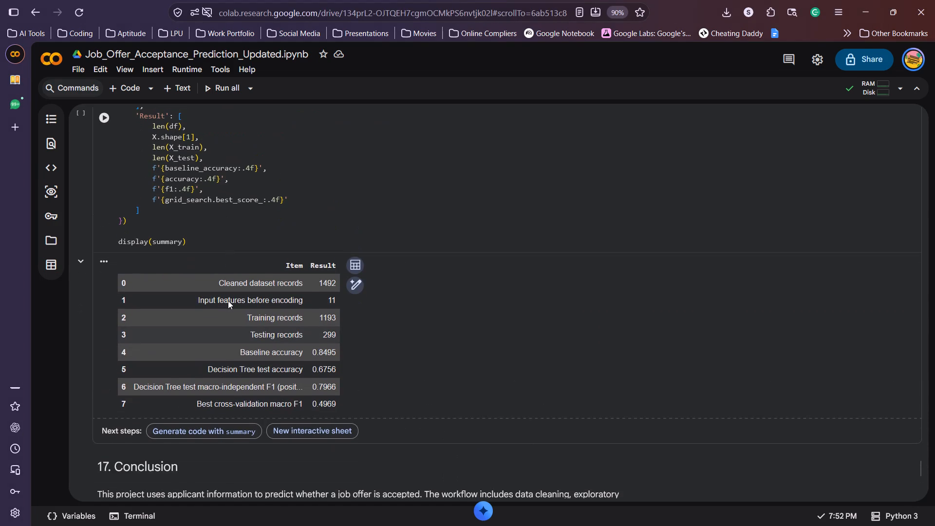
{"action": "key", "text": "Print"}
{"action": "left_click_drag", "start_coordinate": [111, 256], "coordinate": [291, 290]}
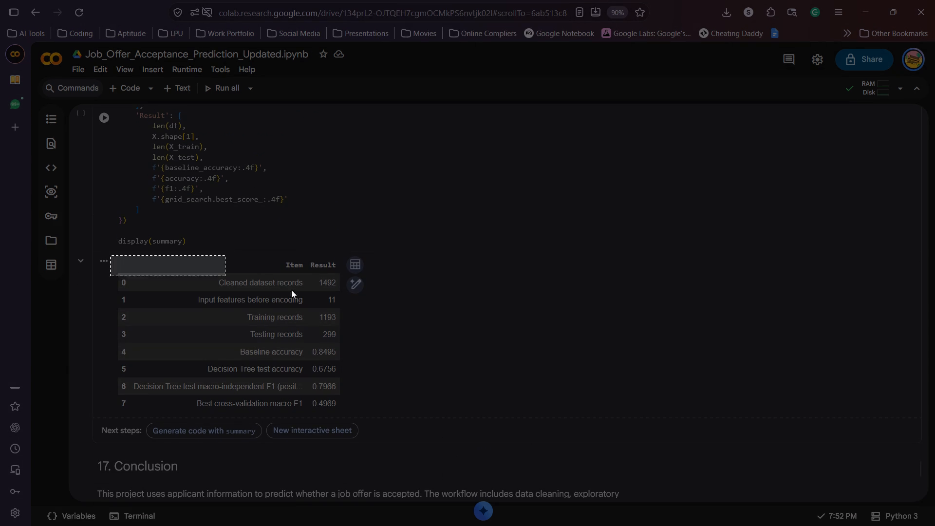
{"action": "left_click_drag", "start_coordinate": [291, 290], "coordinate": [340, 413]}
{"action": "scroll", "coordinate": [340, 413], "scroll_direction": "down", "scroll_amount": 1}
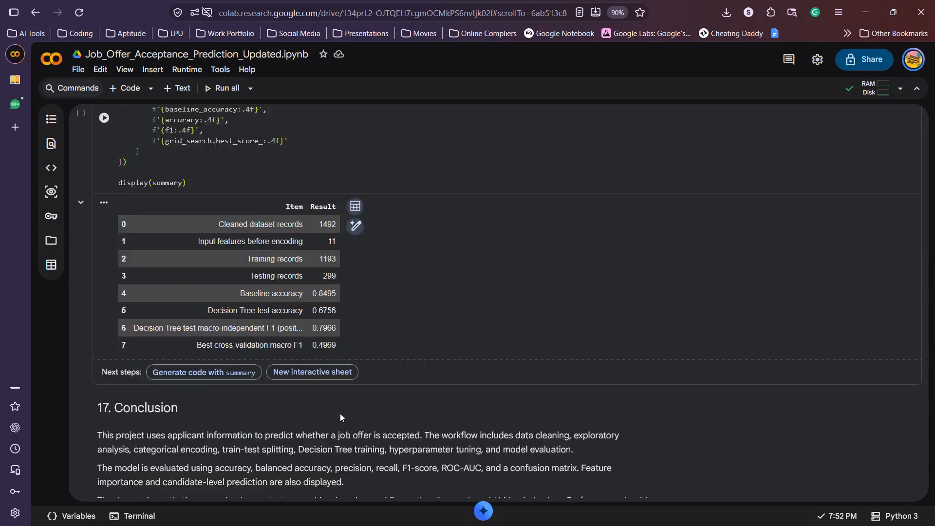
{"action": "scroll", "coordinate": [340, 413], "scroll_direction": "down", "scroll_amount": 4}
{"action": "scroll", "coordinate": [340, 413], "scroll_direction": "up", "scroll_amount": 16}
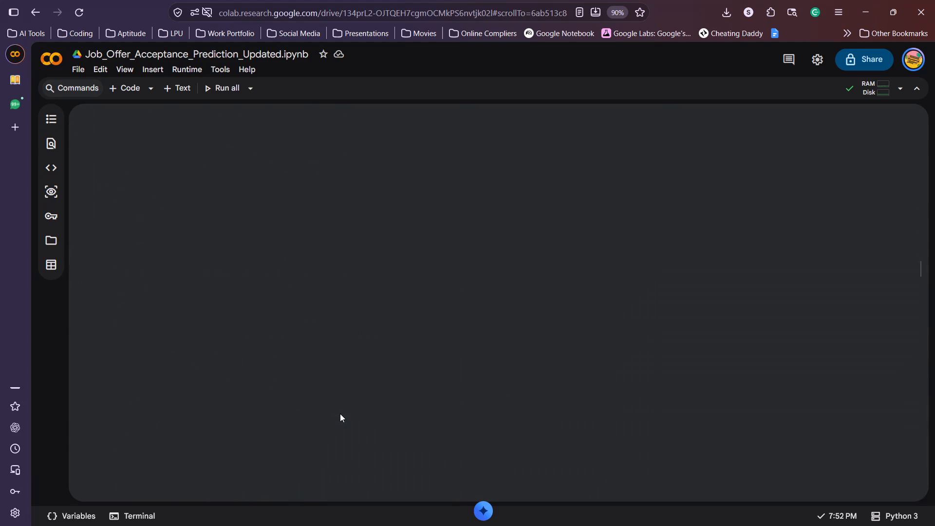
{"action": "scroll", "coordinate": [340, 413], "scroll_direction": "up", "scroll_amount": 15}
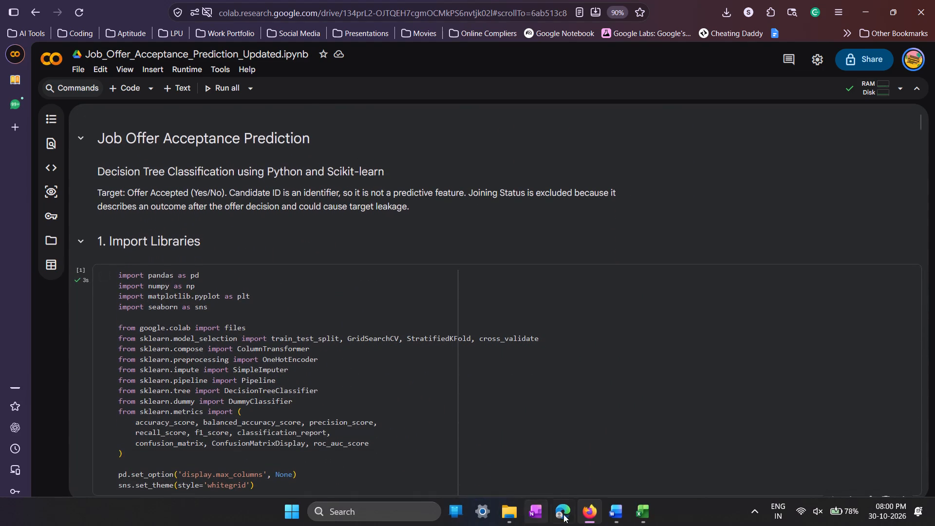
Look through the Word report from its last page back to the References, checking the Appendix A code cells and screenshot placeholders.
{"action": "left_click", "coordinate": [612, 502]}
{"action": "scroll", "coordinate": [565, 387], "scroll_direction": "down", "scroll_amount": 6}
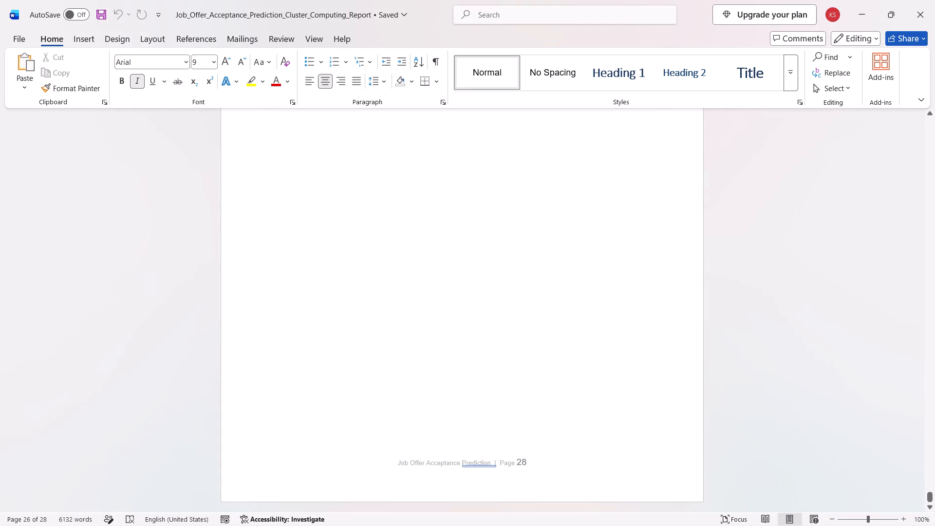
{"action": "scroll", "coordinate": [565, 387], "scroll_direction": "down", "scroll_amount": 1}
{"action": "scroll", "coordinate": [565, 387], "scroll_direction": "up", "scroll_amount": 8}
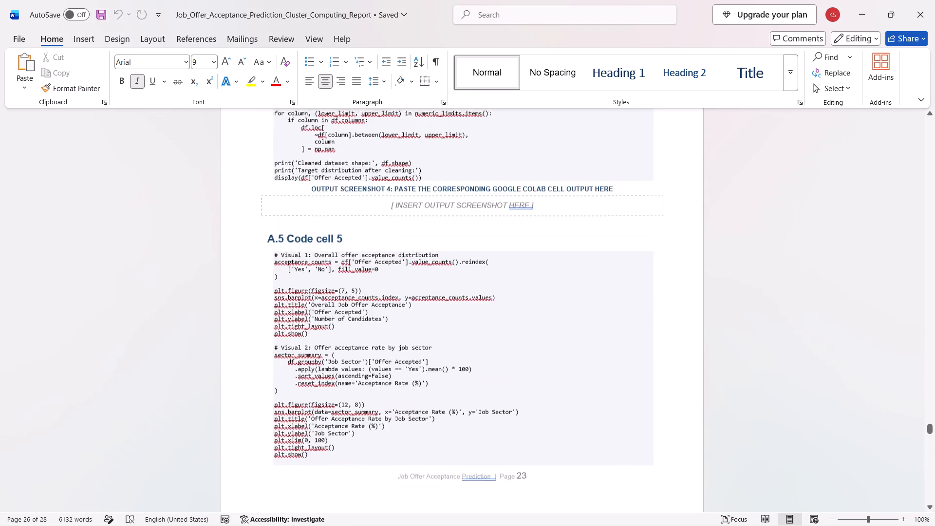
{"action": "scroll", "coordinate": [565, 387], "scroll_direction": "up", "scroll_amount": 9}
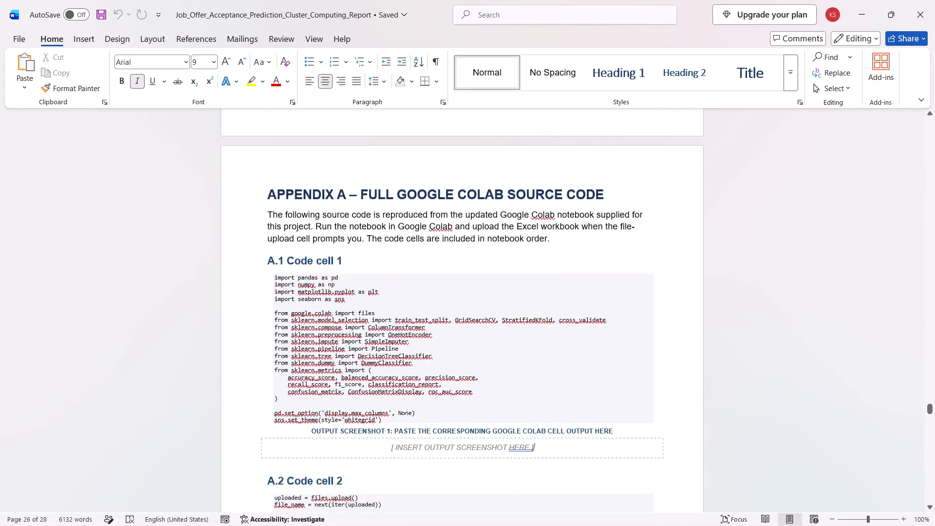
{"action": "scroll", "coordinate": [565, 387], "scroll_direction": "up", "scroll_amount": 5}
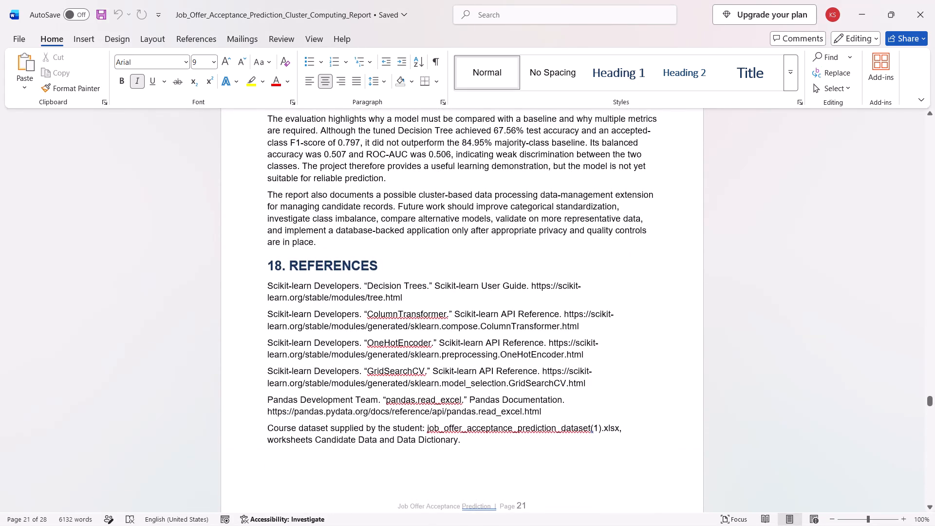
{"action": "scroll", "coordinate": [565, 387], "scroll_direction": "up", "scroll_amount": 4}
{"action": "scroll", "coordinate": [565, 387], "scroll_direction": "down", "scroll_amount": 4}
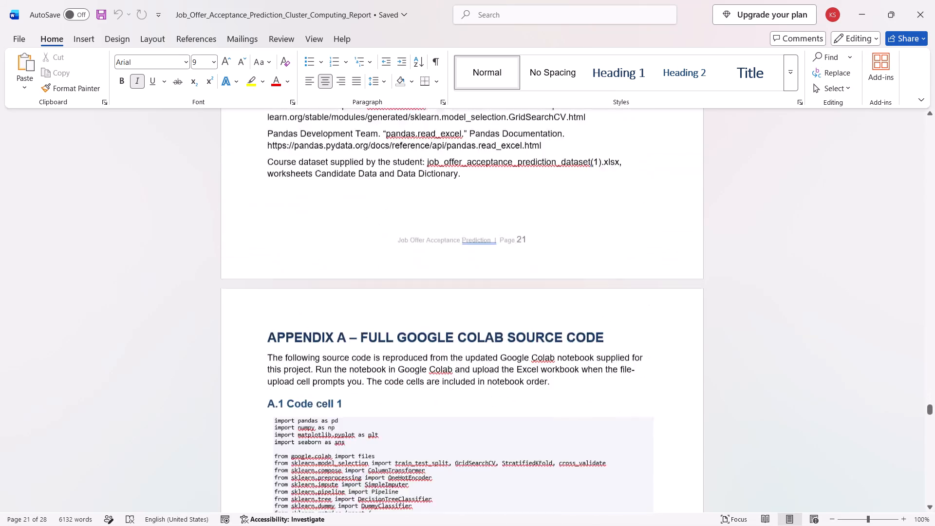
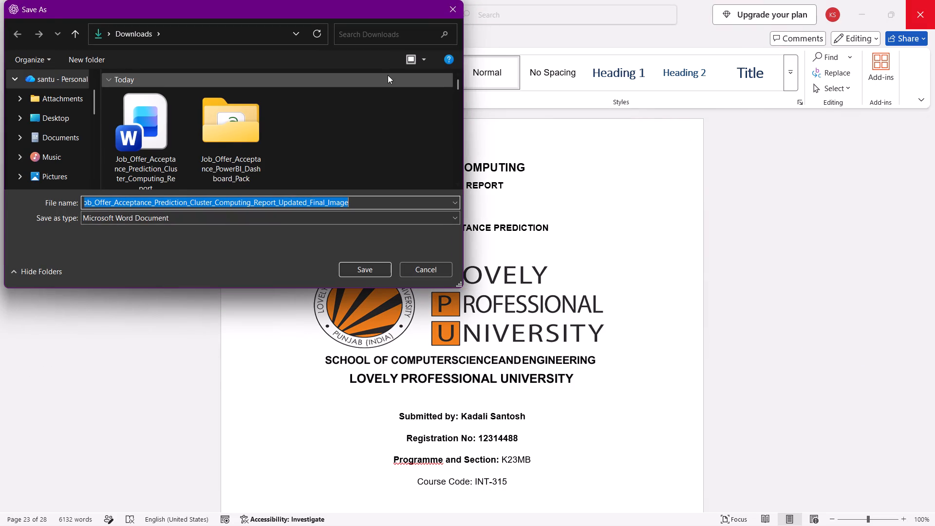
{"action": "scroll", "coordinate": [71, 131], "scroll_direction": "down", "scroll_amount": 1}
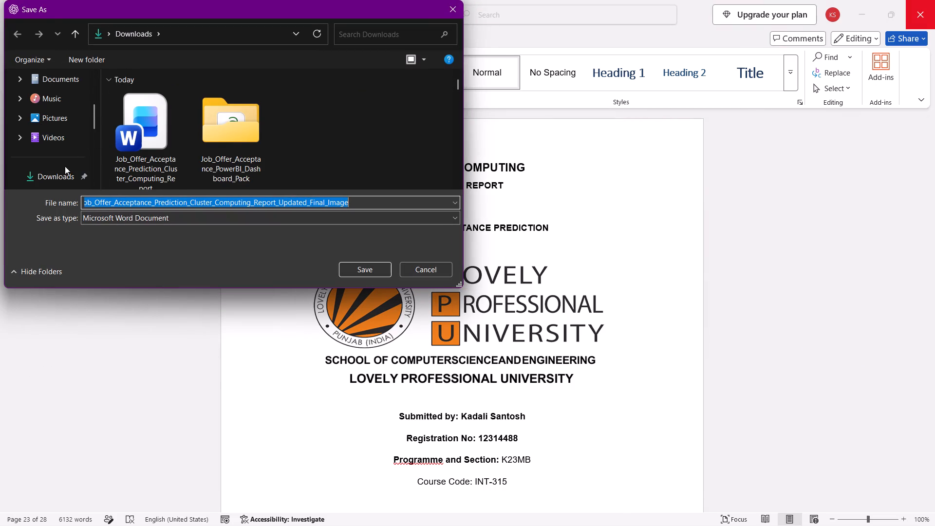
{"action": "left_click", "coordinate": [64, 169]}
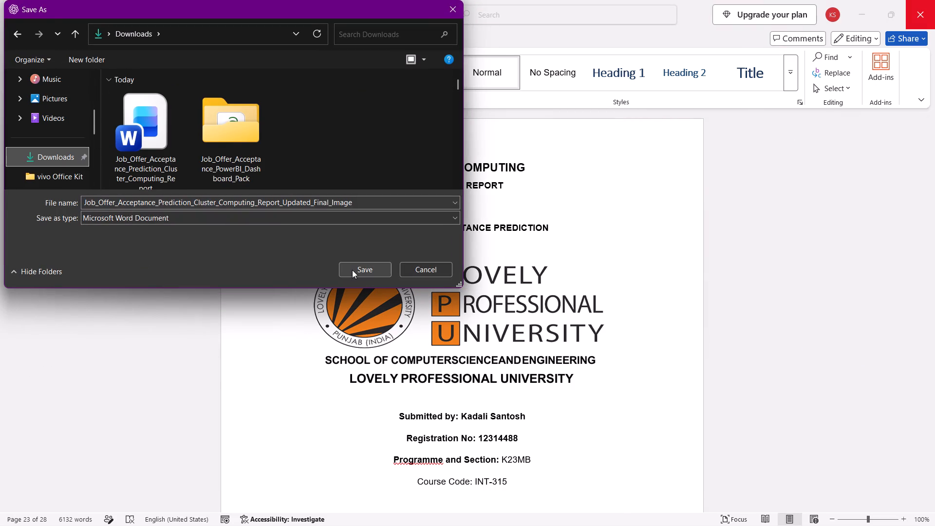
{"action": "left_click", "coordinate": [352, 270]}
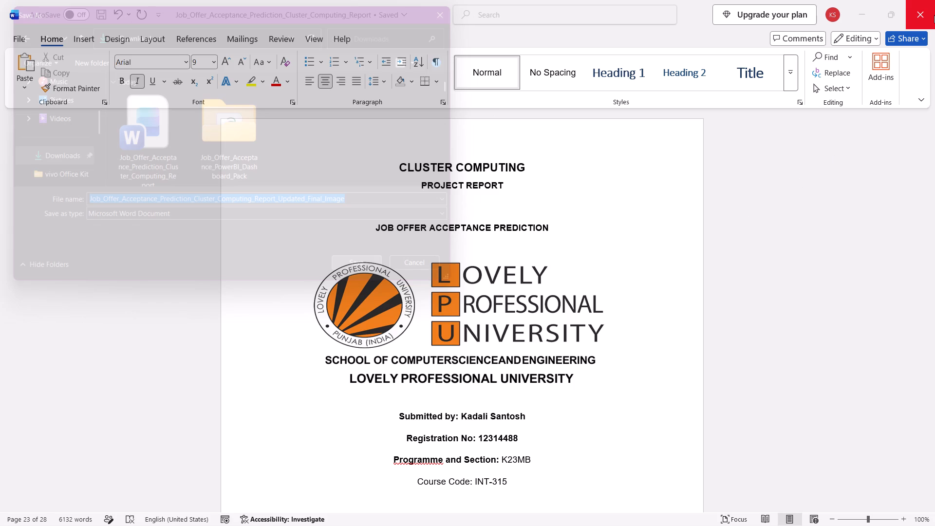
Close the old report and open Job_Offer_Acceptance_Prediction_Cluster_Computing_Report_Updated_Final_Image from Downloads with editing enabled.
{"action": "left_click", "coordinate": [934, 16]}
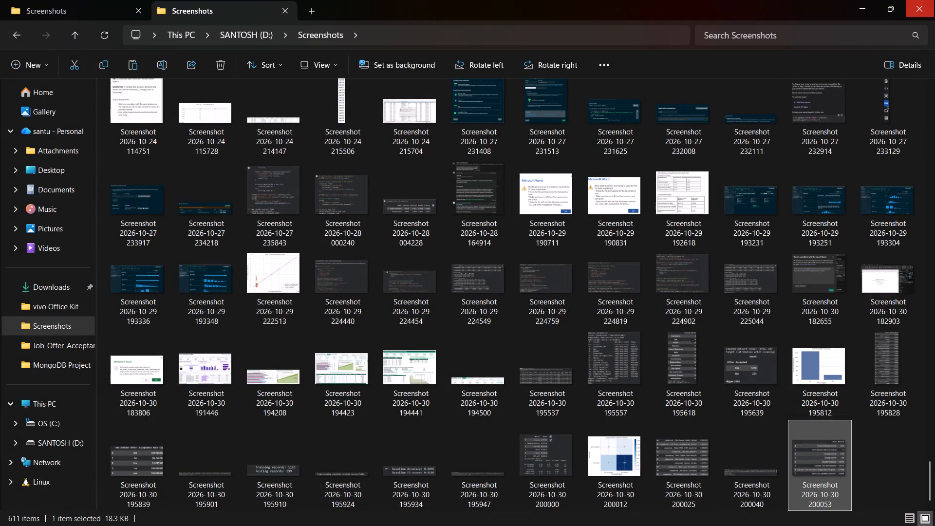
{"action": "left_click", "coordinate": [46, 296]}
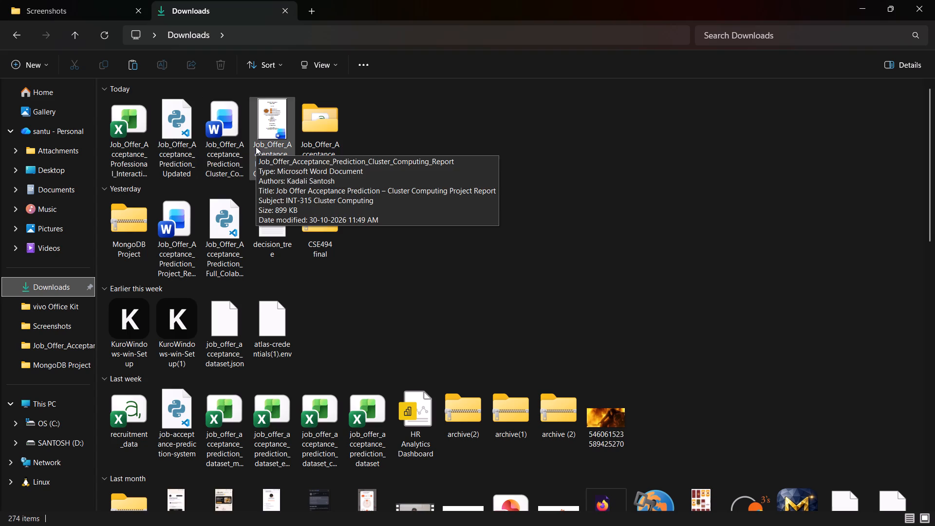
{"action": "double_click", "coordinate": [213, 146]}
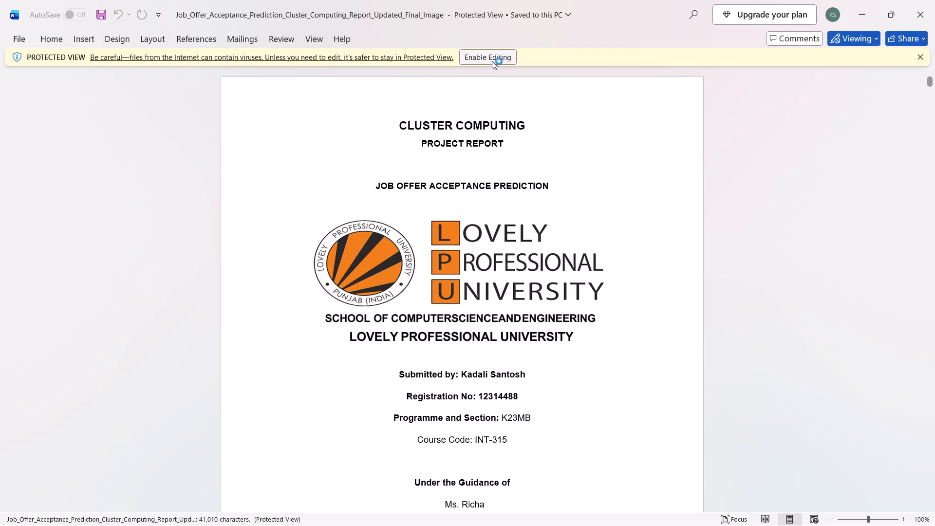
{"action": "left_click", "coordinate": [491, 59]}
Look through the updated report from the cover page to the workflow diagram in section 7.1.
{"action": "scroll", "coordinate": [473, 222], "scroll_direction": "down", "scroll_amount": 1}
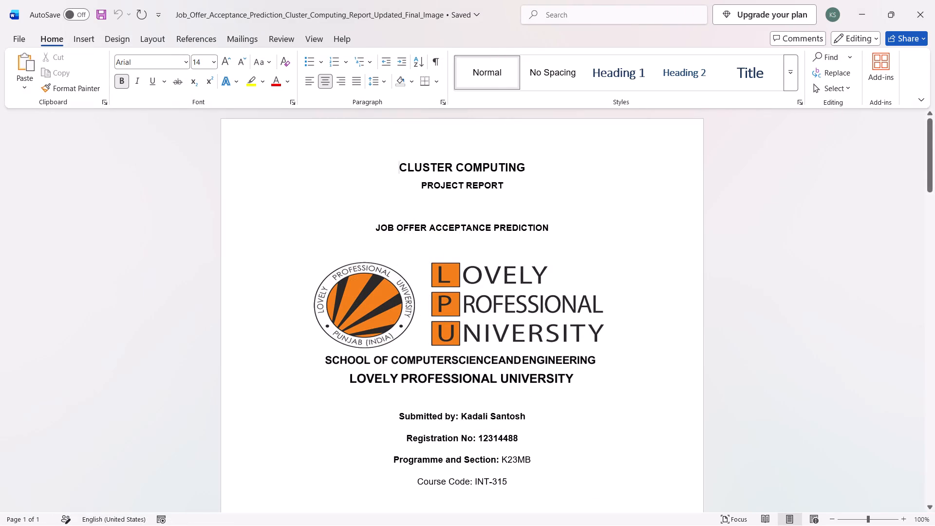
{"action": "scroll", "coordinate": [473, 222], "scroll_direction": "down", "scroll_amount": 11}
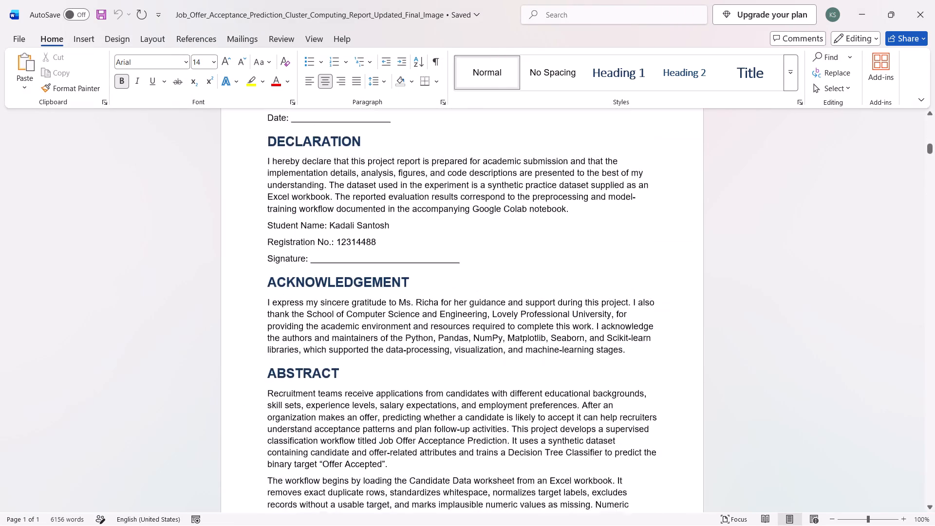
{"action": "scroll", "coordinate": [473, 222], "scroll_direction": "down", "scroll_amount": 10}
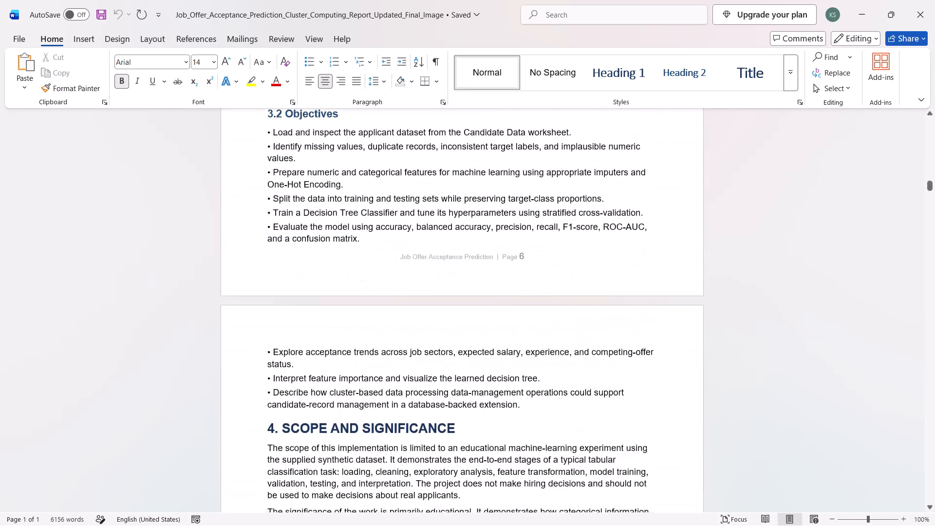
{"action": "scroll", "coordinate": [473, 222], "scroll_direction": "down", "scroll_amount": 10}
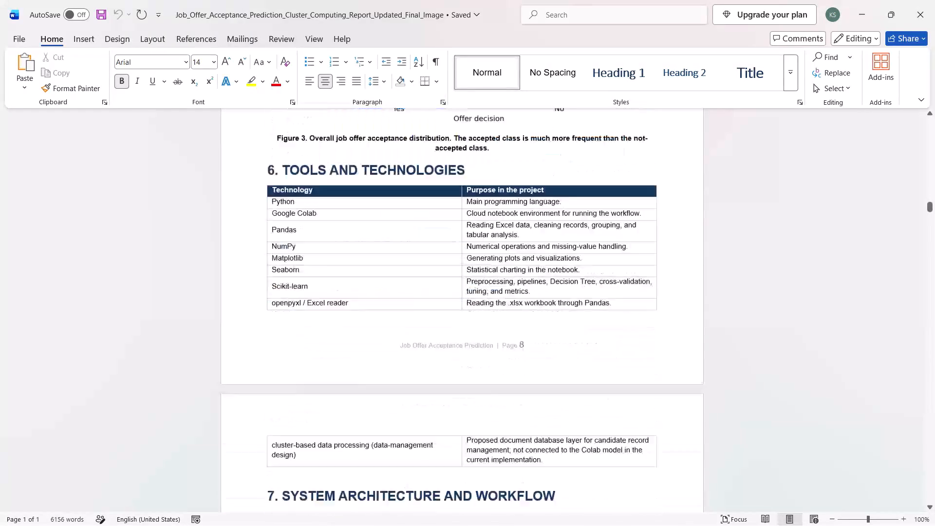
{"action": "scroll", "coordinate": [473, 222], "scroll_direction": "down", "scroll_amount": 7}
{"action": "scroll", "coordinate": [473, 222], "scroll_direction": "up", "scroll_amount": 2}
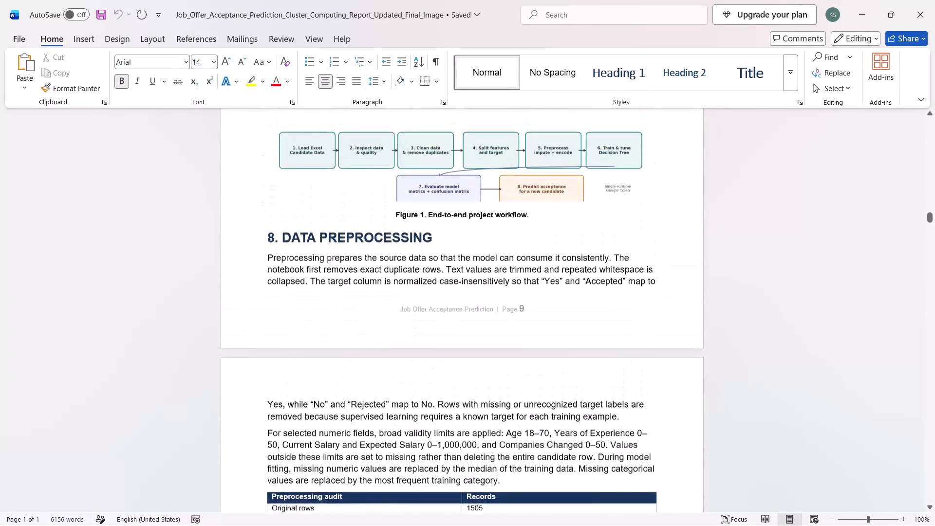
{"action": "scroll", "coordinate": [473, 222], "scroll_direction": "up", "scroll_amount": 1}
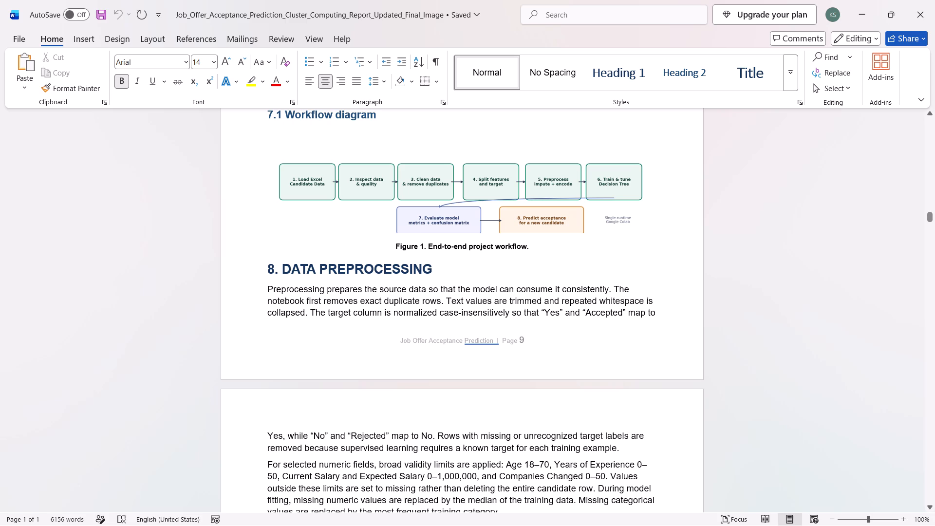
Examine the report from the data preprocessing section through to the Excel dashboard screenshots in section 9.1.
{"action": "scroll", "coordinate": [577, 244], "scroll_direction": "down", "scroll_amount": 1}
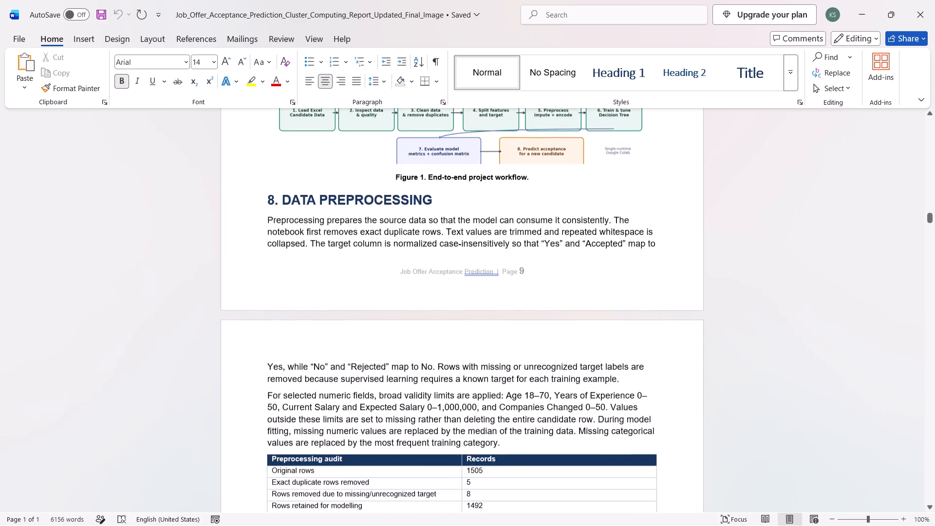
{"action": "scroll", "coordinate": [577, 244], "scroll_direction": "down", "scroll_amount": 6}
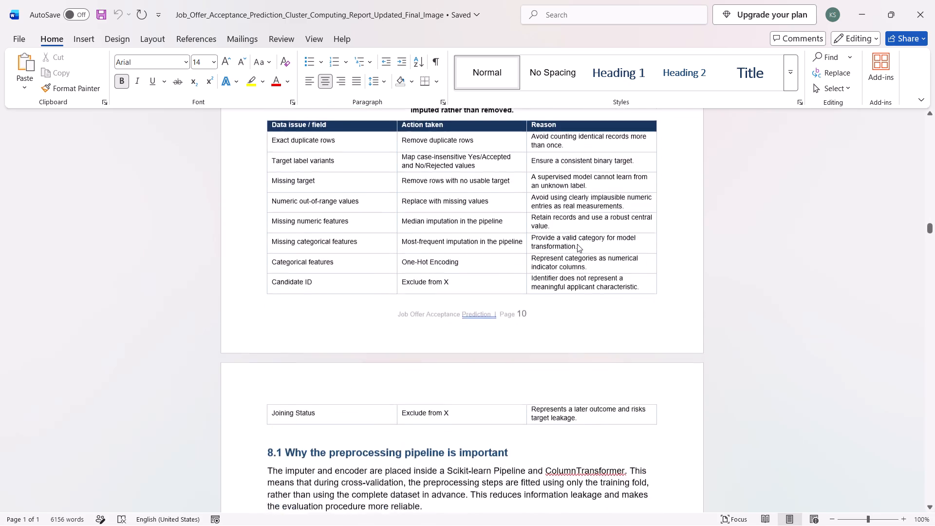
{"action": "scroll", "coordinate": [577, 244], "scroll_direction": "down", "scroll_amount": 4}
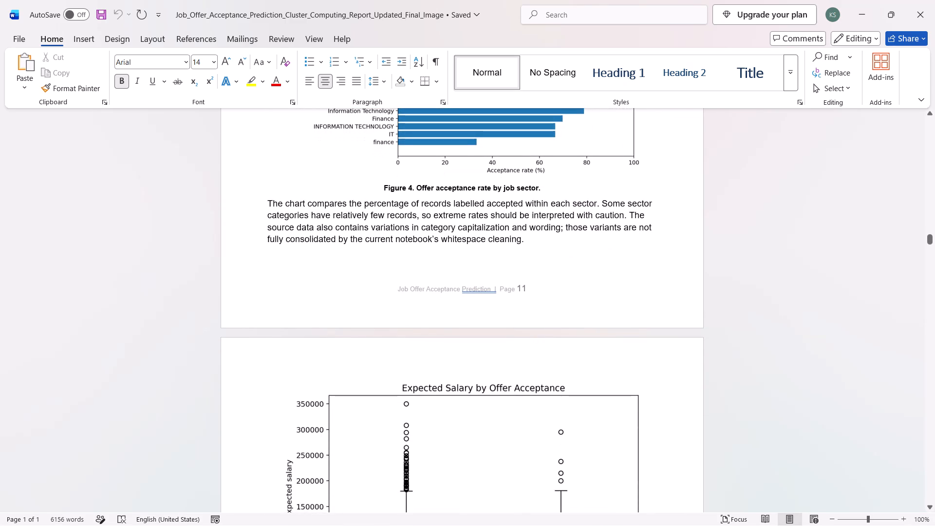
{"action": "scroll", "coordinate": [577, 244], "scroll_direction": "down", "scroll_amount": 8}
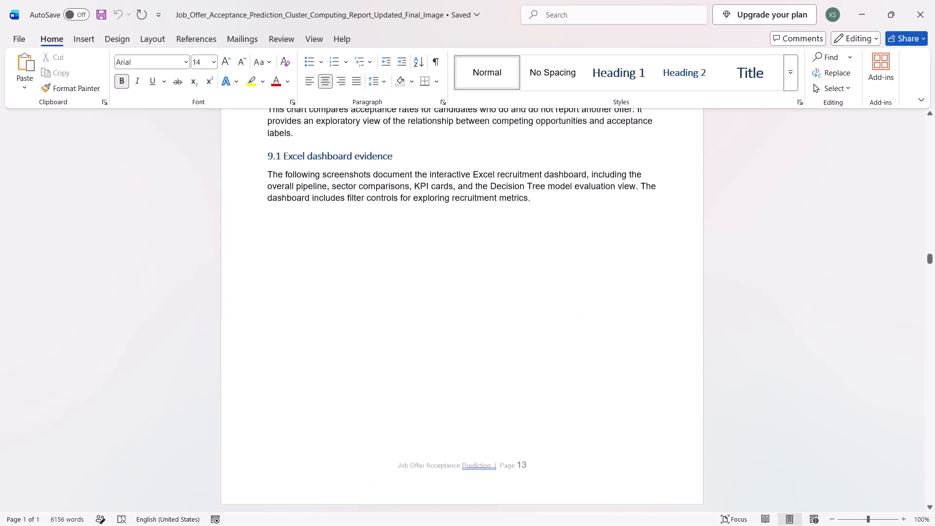
{"action": "scroll", "coordinate": [577, 244], "scroll_direction": "down", "scroll_amount": 3}
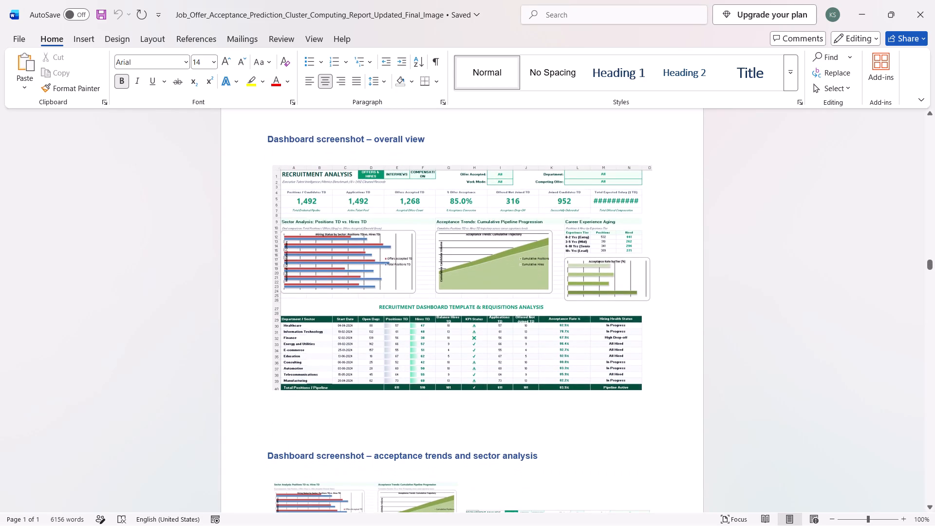
{"action": "scroll", "coordinate": [577, 244], "scroll_direction": "down", "scroll_amount": 2}
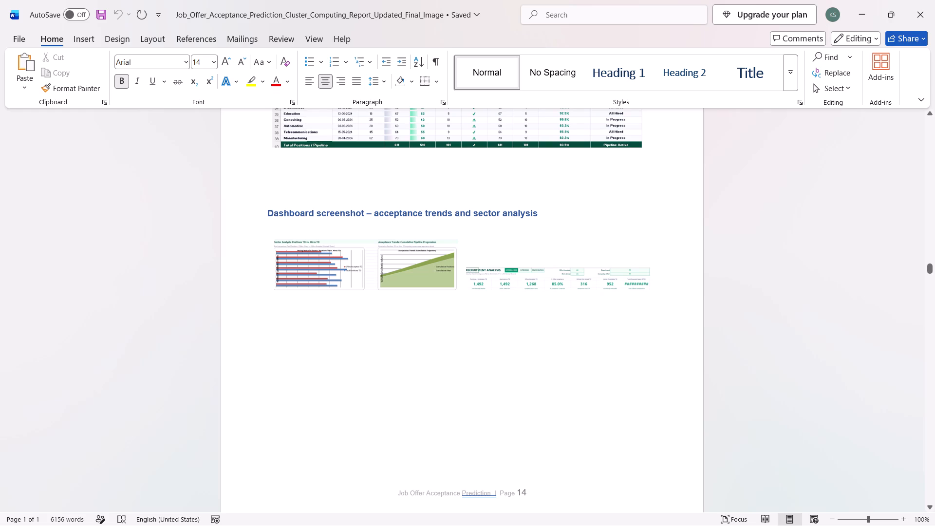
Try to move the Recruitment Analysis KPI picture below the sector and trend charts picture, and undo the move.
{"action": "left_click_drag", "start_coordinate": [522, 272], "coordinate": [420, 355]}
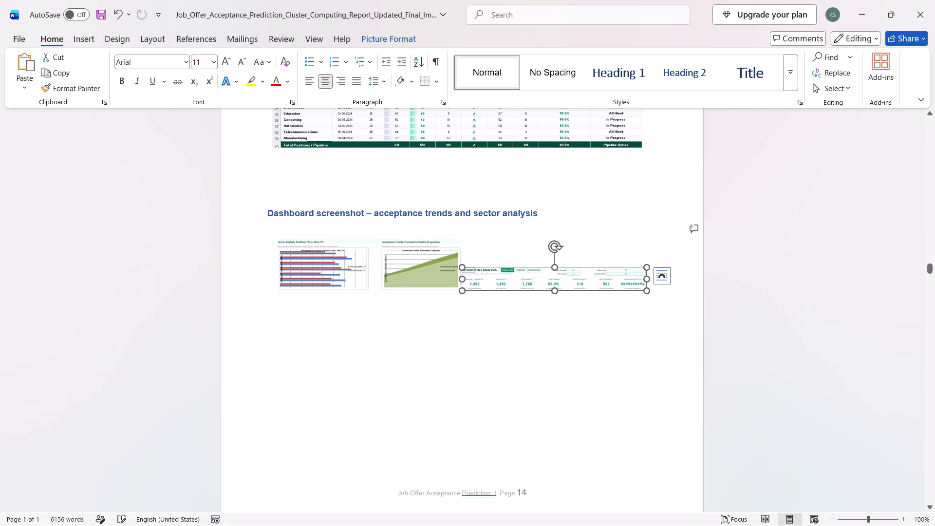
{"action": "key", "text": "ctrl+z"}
Give the Recruitment Analysis KPI picture square text wrapping and move it below the sector and trend charts picture.
{"action": "scroll", "coordinate": [428, 348], "scroll_direction": "down", "scroll_amount": 1}
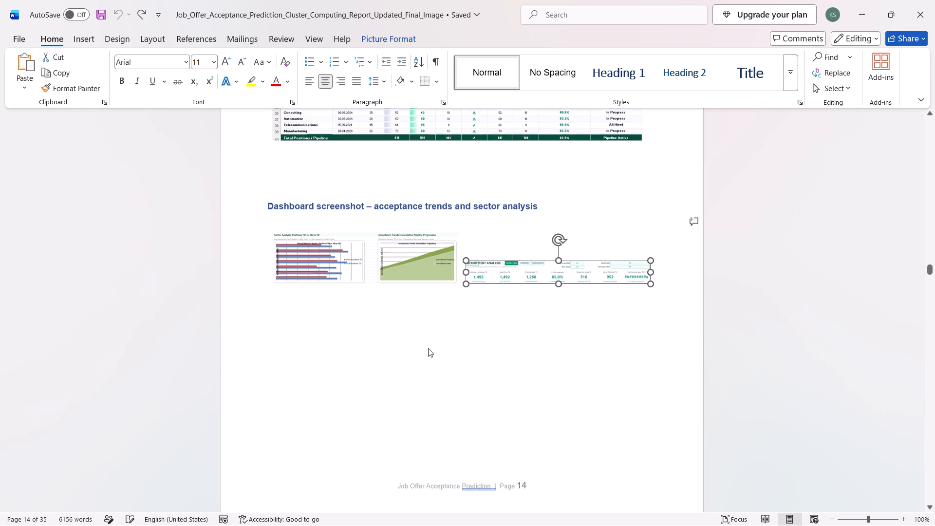
{"action": "scroll", "coordinate": [428, 348], "scroll_direction": "down", "scroll_amount": 3}
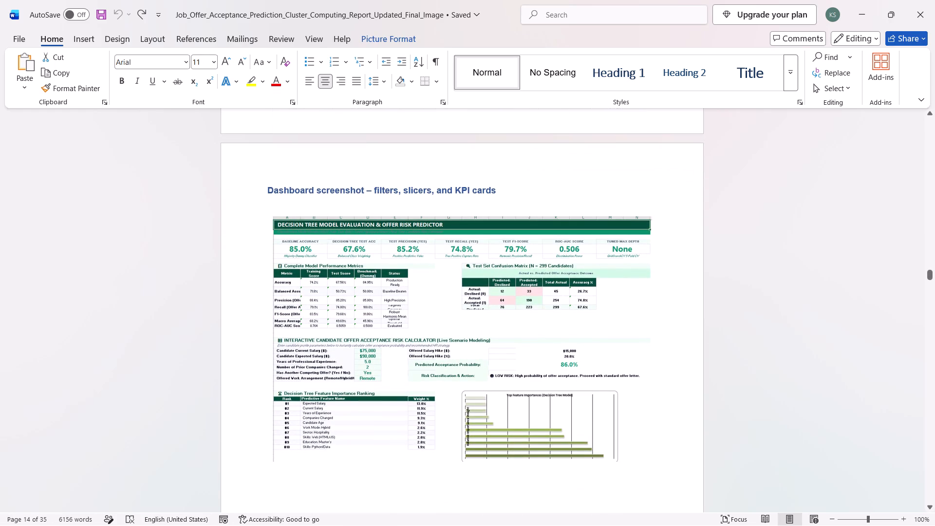
{"action": "scroll", "coordinate": [428, 364], "scroll_direction": "up", "scroll_amount": 1}
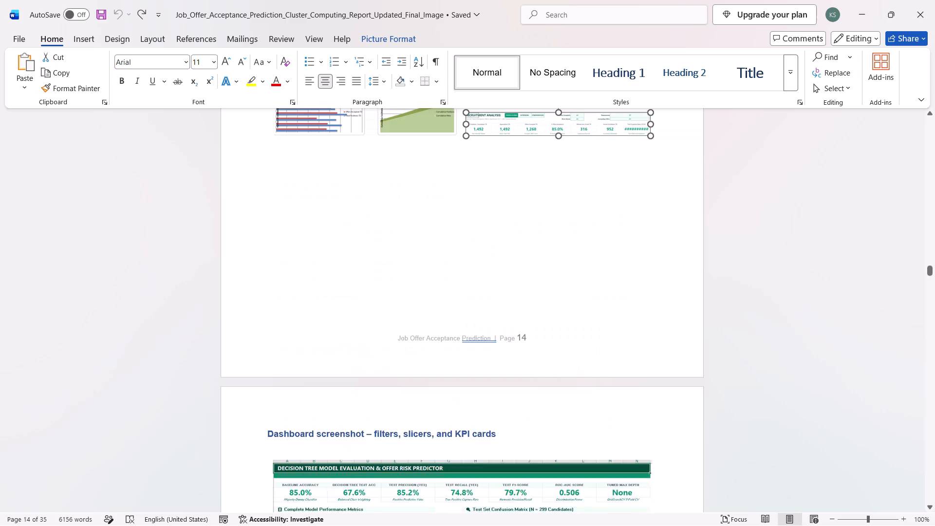
{"action": "scroll", "coordinate": [428, 364], "scroll_direction": "up", "scroll_amount": 1}
{"action": "left_click", "coordinate": [624, 329]}
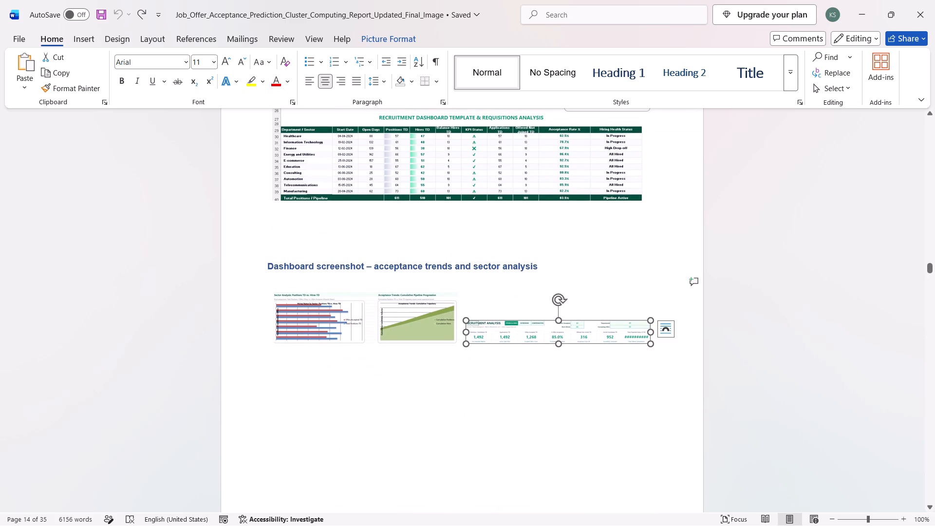
{"action": "left_click", "coordinate": [669, 327]}
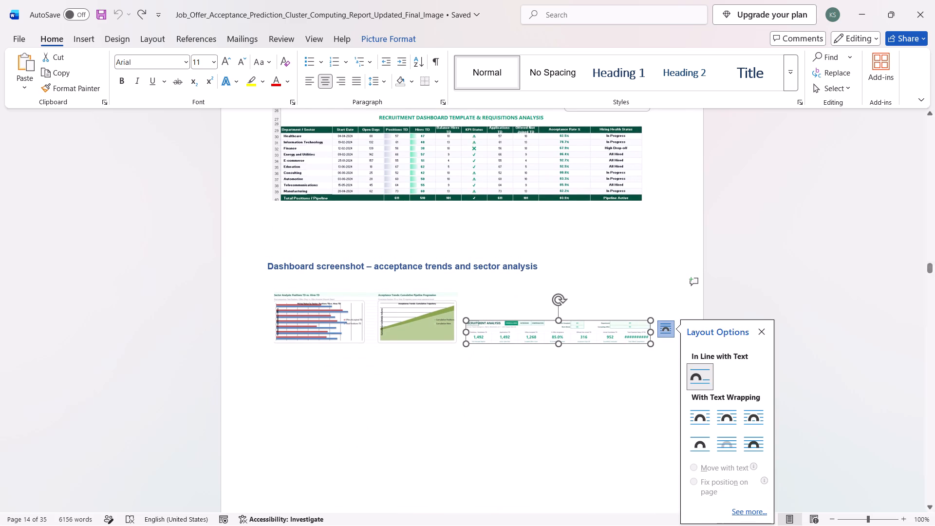
{"action": "left_click", "coordinate": [701, 412]}
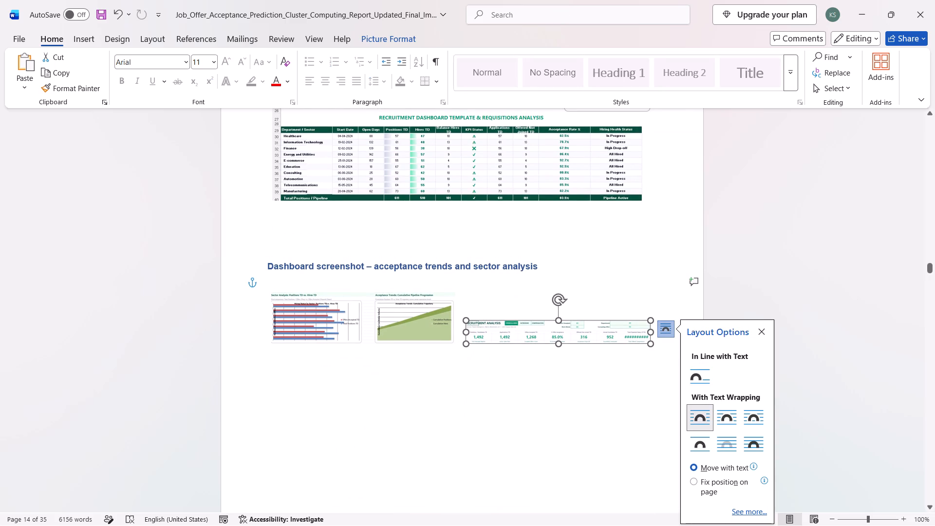
{"action": "left_click_drag", "start_coordinate": [526, 332], "coordinate": [431, 410]}
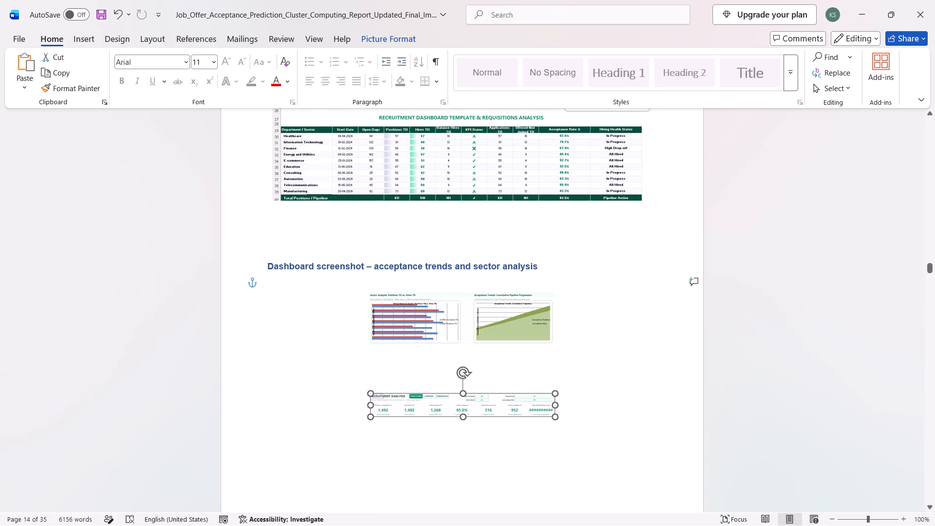
{"action": "left_click_drag", "start_coordinate": [431, 410], "coordinate": [430, 432]}
Enlarge the sector and trend charts picture proportionally, leaving space above the KPI picture.
{"action": "scroll", "coordinate": [430, 432], "scroll_direction": "down", "scroll_amount": 1}
{"action": "left_click", "coordinate": [419, 240]}
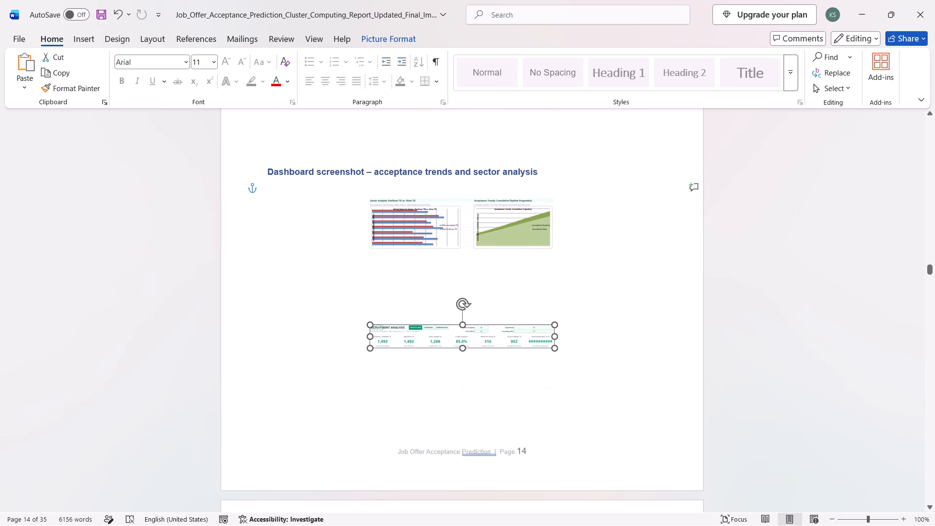
{"action": "left_click_drag", "start_coordinate": [555, 249], "coordinate": [560, 280]}
Enlarge the Recruitment Analysis KPI picture to nearly the text width and centre it beneath the charts picture.
{"action": "left_click", "coordinate": [513, 337]}
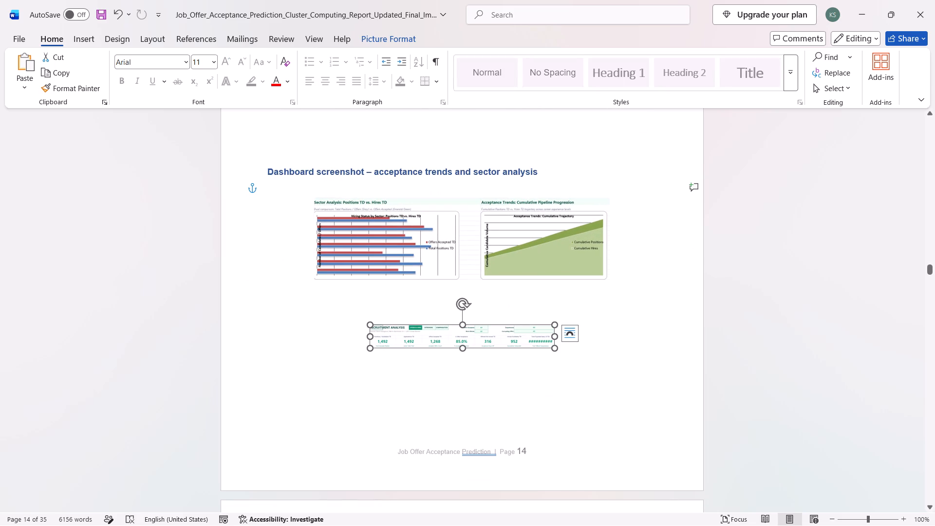
{"action": "left_click_drag", "start_coordinate": [551, 345], "coordinate": [618, 366]}
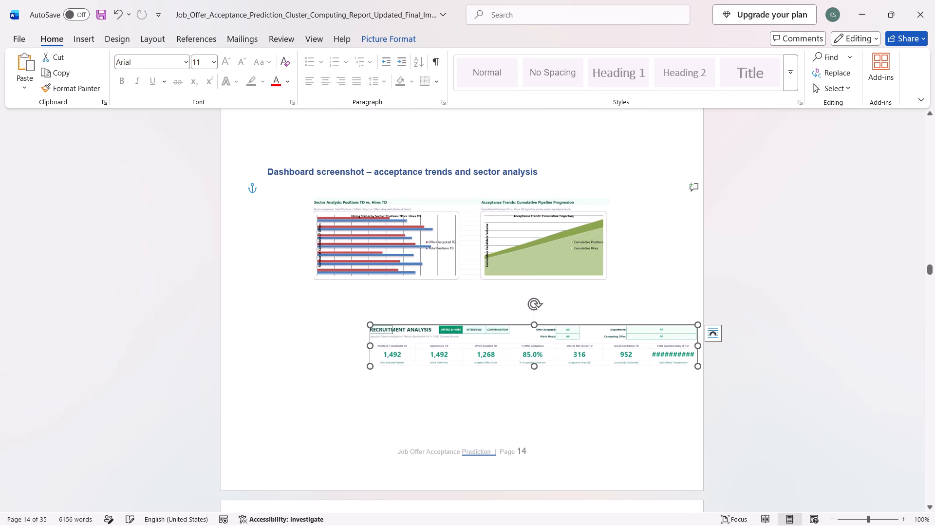
{"action": "left_click_drag", "start_coordinate": [566, 345], "coordinate": [491, 334]}
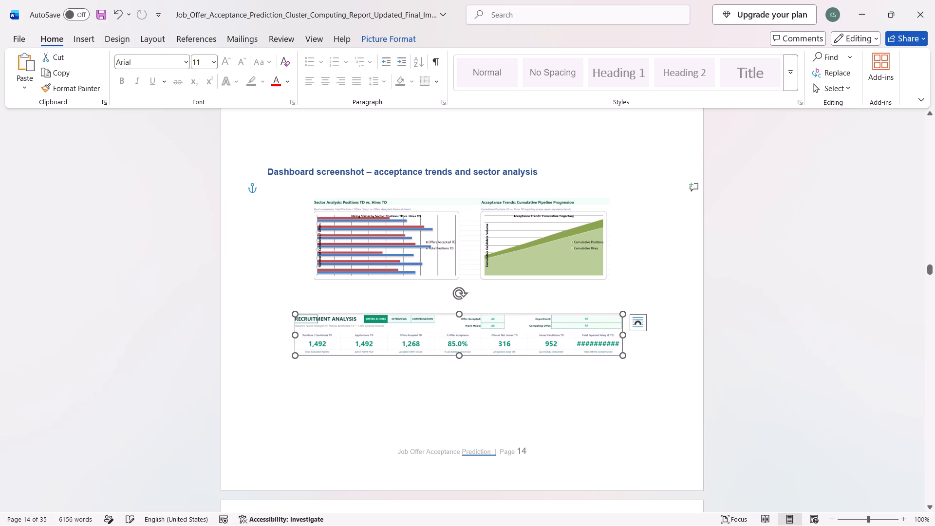
Enlarge the sector and trend charts picture further so it is slightly wider than the KPI picture.
{"action": "left_click", "coordinate": [486, 257]}
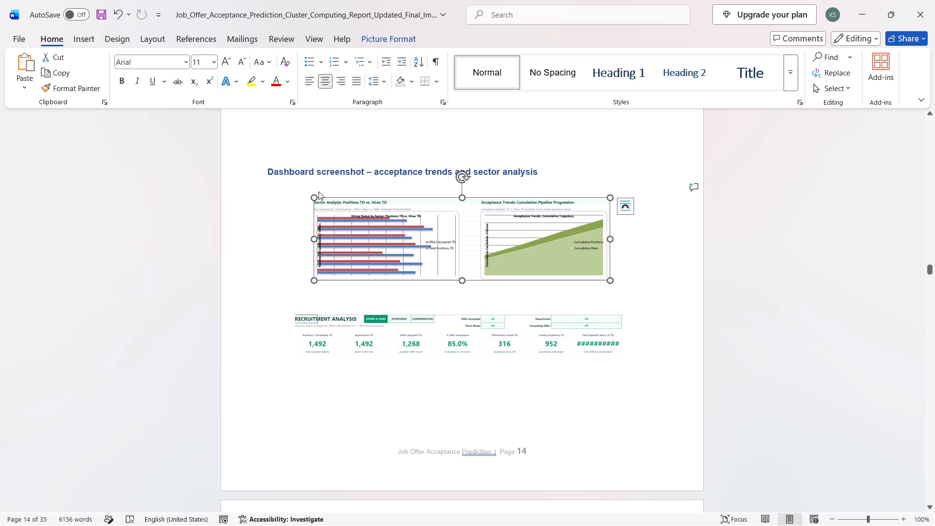
{"action": "left_click_drag", "start_coordinate": [315, 199], "coordinate": [299, 190]}
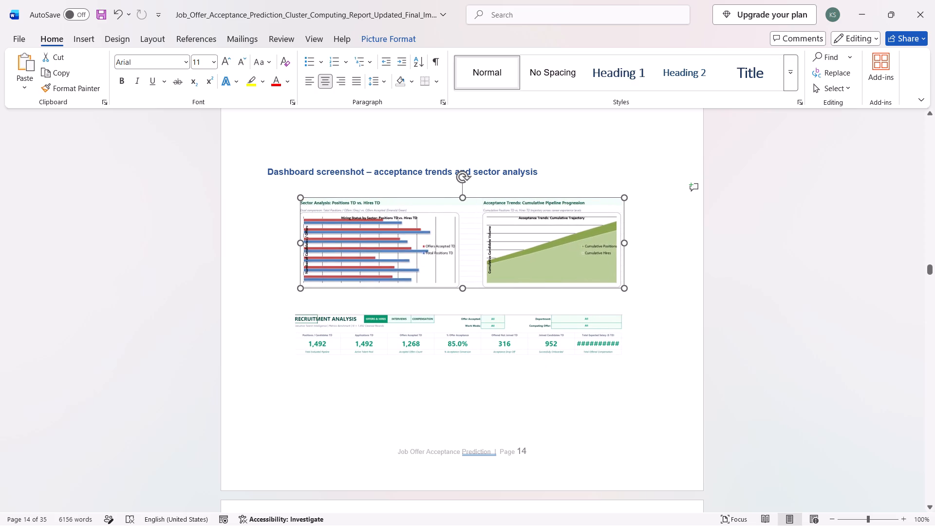
{"action": "left_click_drag", "start_coordinate": [299, 190], "coordinate": [293, 183]}
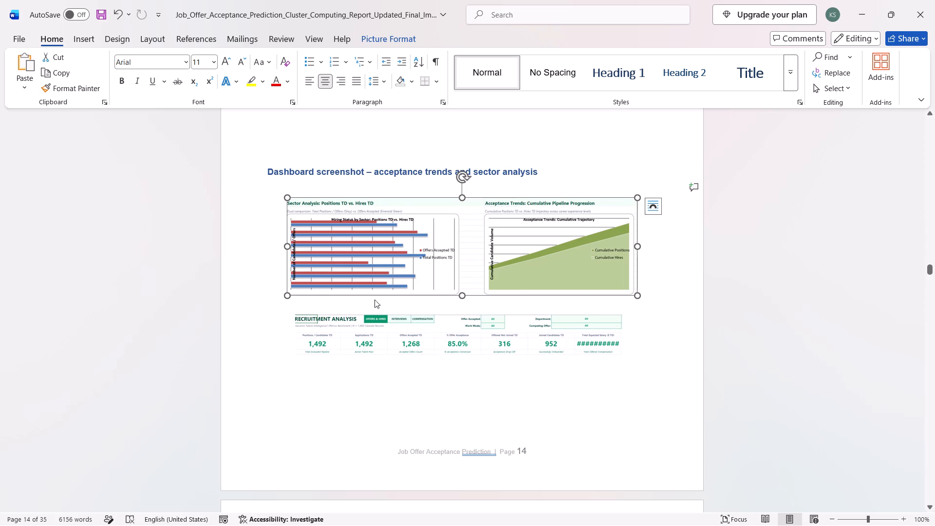
Enlarge the Recruitment Analysis KPI picture slightly to line up with the charts picture's left edge, and move it lower on the page.
{"action": "left_click", "coordinate": [382, 338]}
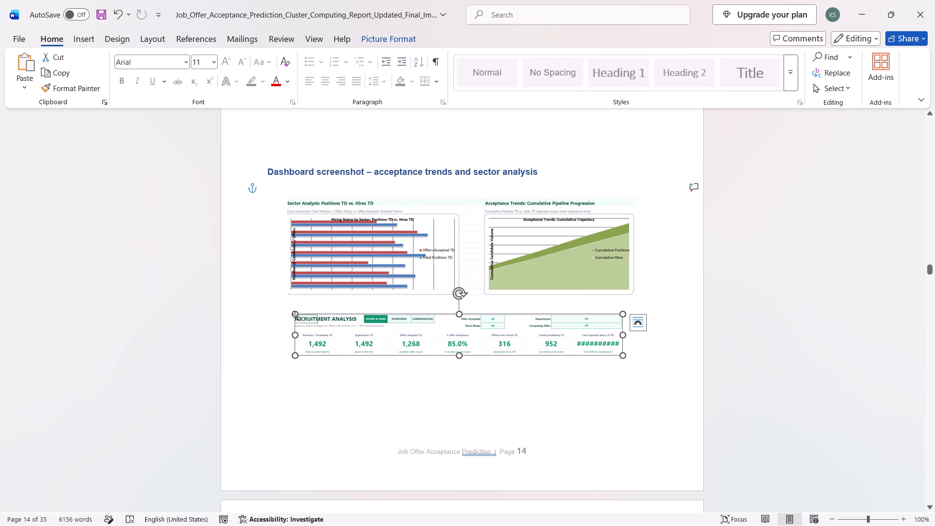
{"action": "left_click_drag", "start_coordinate": [296, 316], "coordinate": [288, 313]}
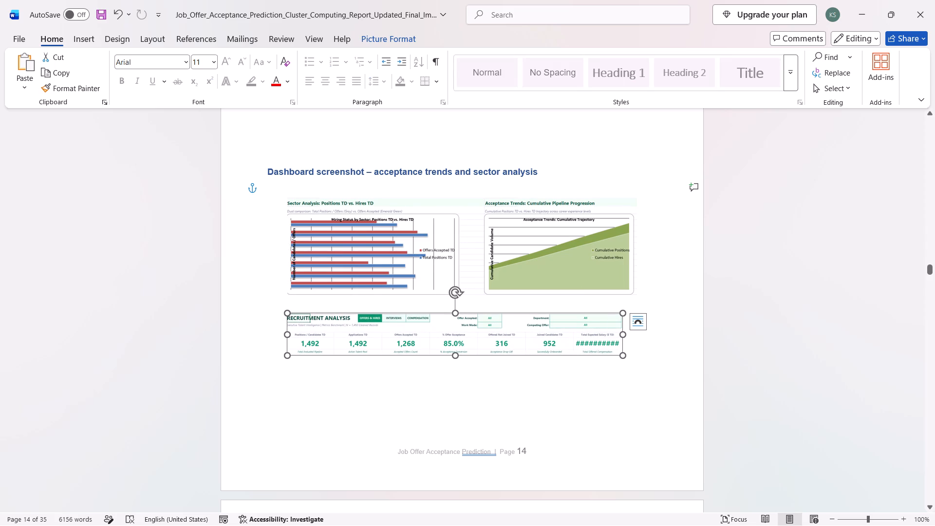
{"action": "left_click_drag", "start_coordinate": [367, 333], "coordinate": [368, 356]}
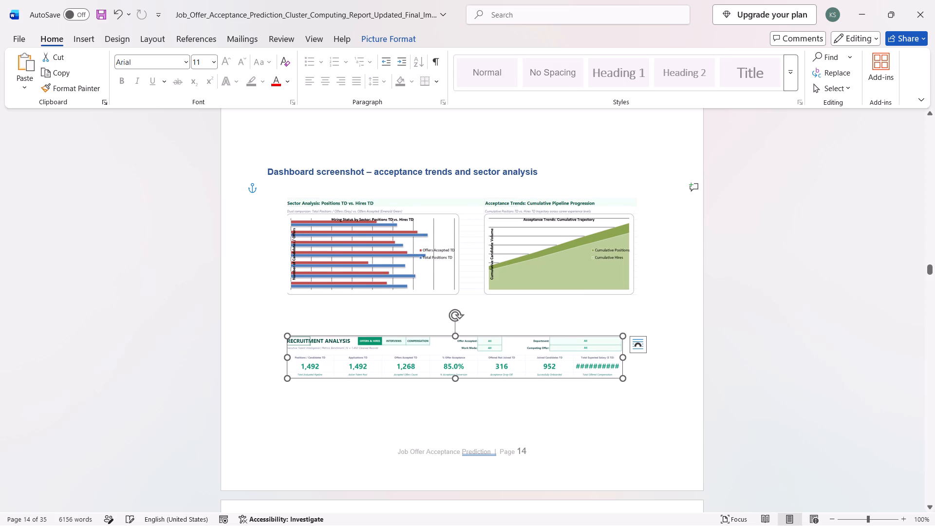
Enlarge the sector and trend charts picture proportionally until it fills the full text width under its heading.
{"action": "left_click", "coordinate": [356, 278]}
{"action": "left_click_drag", "start_coordinate": [288, 296], "coordinate": [284, 304]}
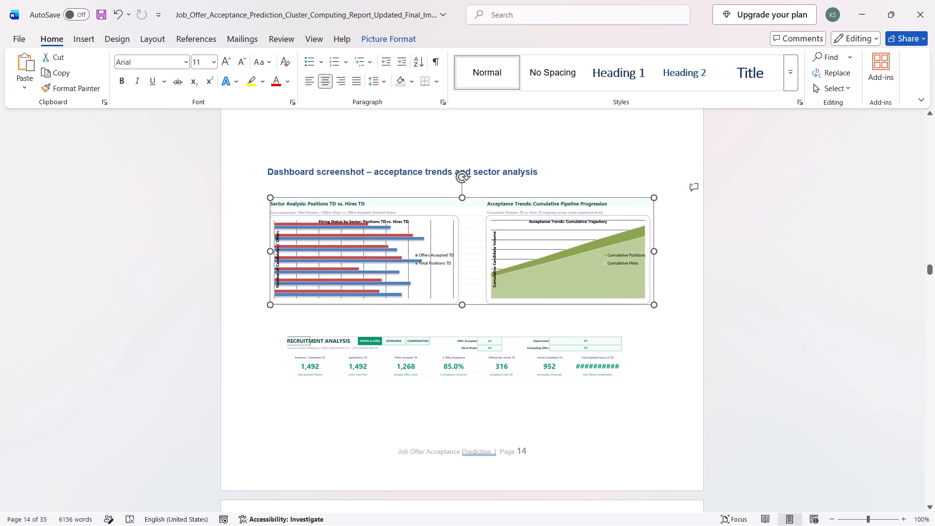
{"action": "left_click_drag", "start_coordinate": [284, 304], "coordinate": [282, 308]}
{"action": "left_click", "coordinate": [348, 274]}
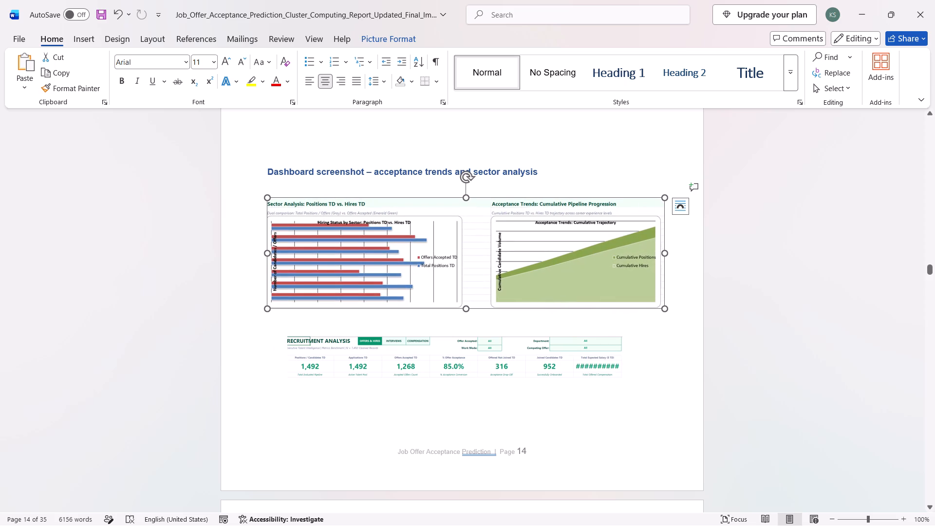
Enlarge the Recruitment Analysis KPI picture to slightly wider than the charts picture and centre it beneath, leaving a small gap.
{"action": "left_click", "coordinate": [362, 350]}
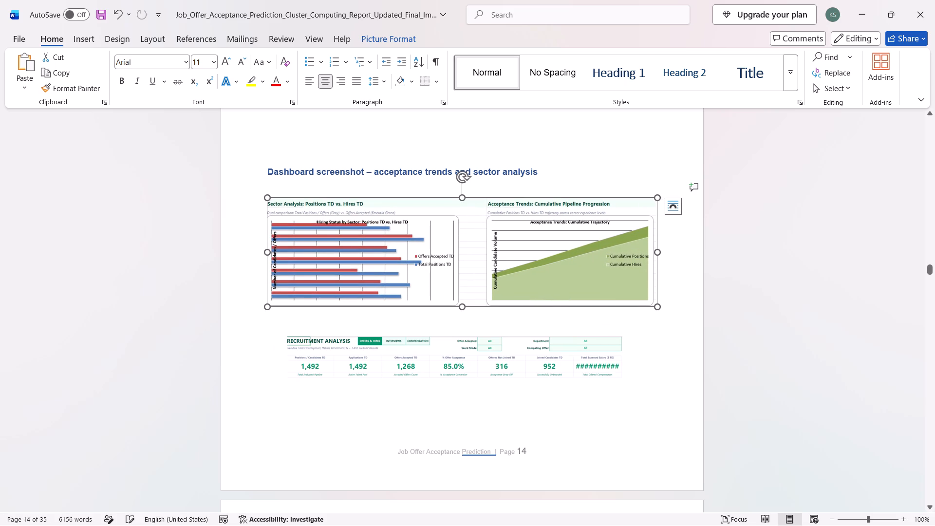
{"action": "left_click_drag", "start_coordinate": [287, 337], "coordinate": [279, 332]}
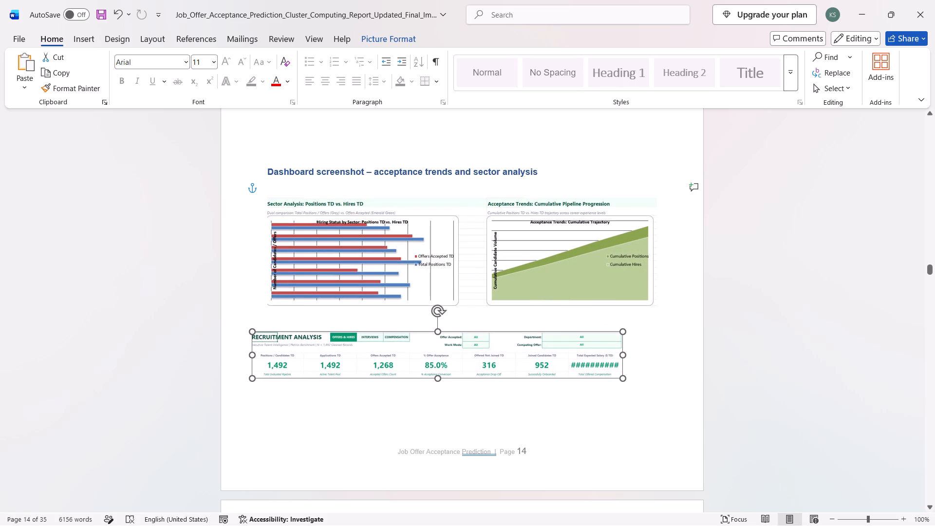
{"action": "left_click_drag", "start_coordinate": [279, 332], "coordinate": [278, 332]}
{"action": "left_click_drag", "start_coordinate": [327, 350], "coordinate": [359, 349]}
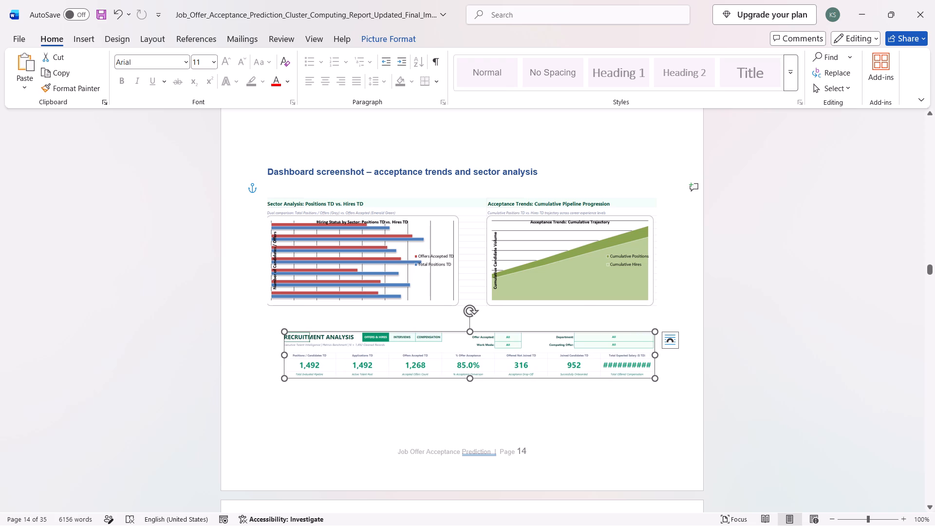
{"action": "left_click_drag", "start_coordinate": [657, 378], "coordinate": [676, 386]}
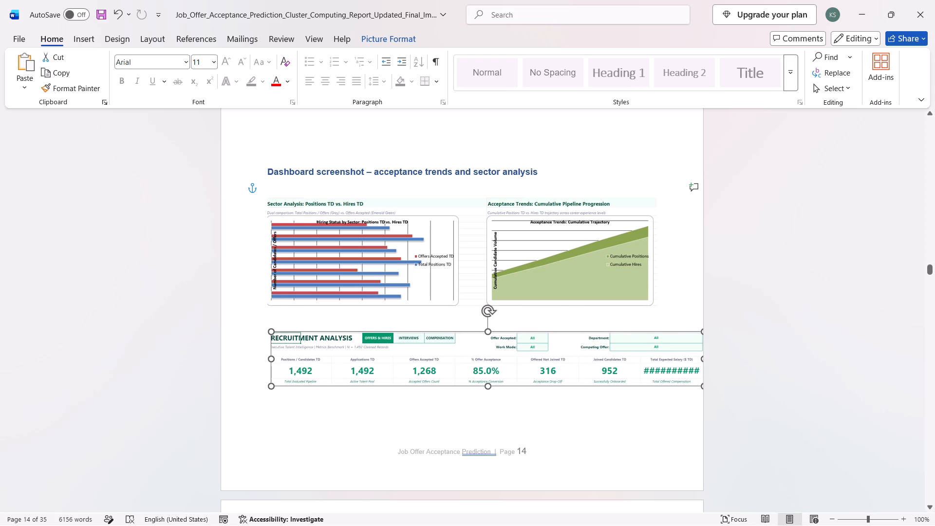
{"action": "left_click_drag", "start_coordinate": [631, 370], "coordinate": [607, 363]}
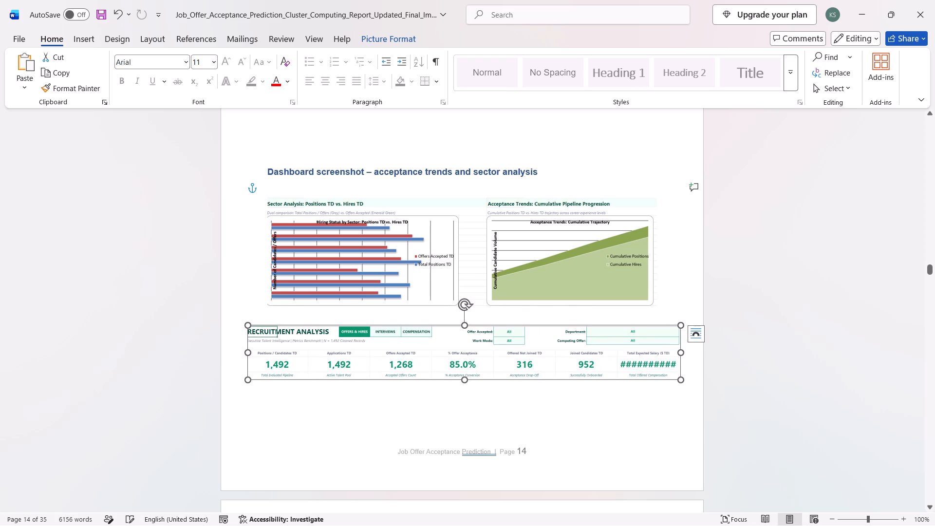
{"action": "left_click", "coordinate": [615, 413]}
{"action": "left_click", "coordinate": [775, 310]}
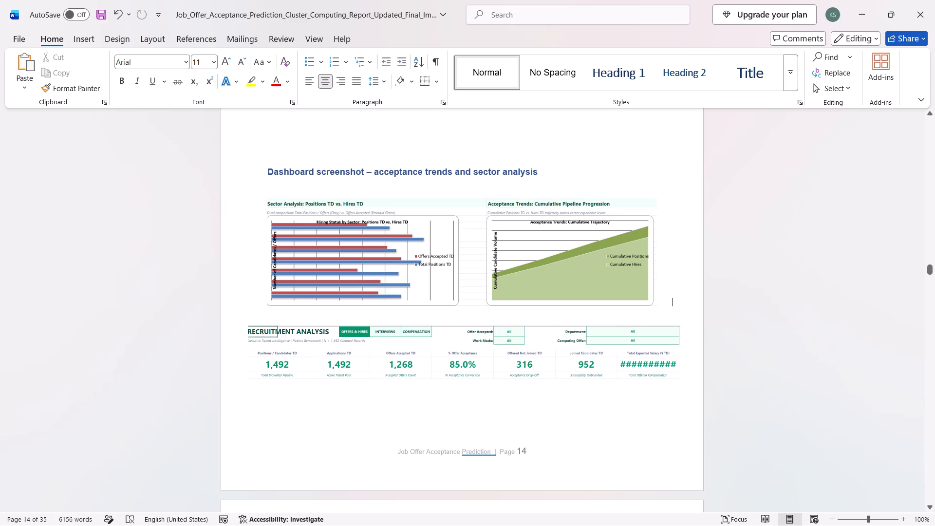
Review the remaining report pages, from the KPI cards screenshot through the source code appendix, checking the layout of output pictures.
{"action": "scroll", "coordinate": [620, 345], "scroll_direction": "down", "scroll_amount": 3}
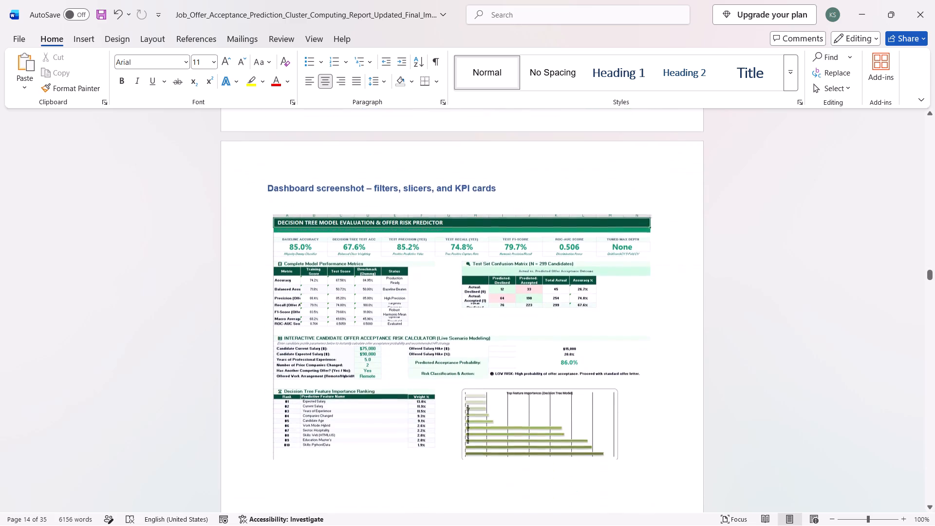
{"action": "scroll", "coordinate": [620, 345], "scroll_direction": "down", "scroll_amount": 5}
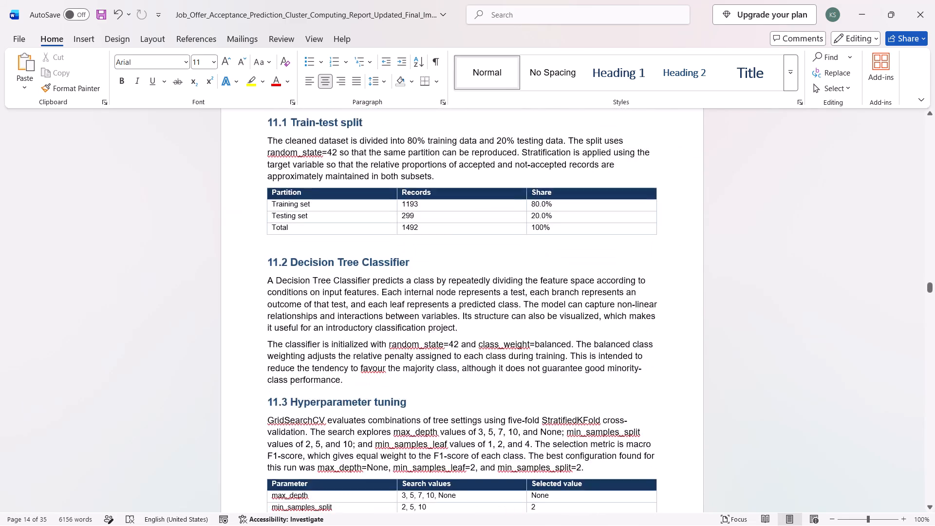
{"action": "scroll", "coordinate": [620, 345], "scroll_direction": "down", "scroll_amount": 6}
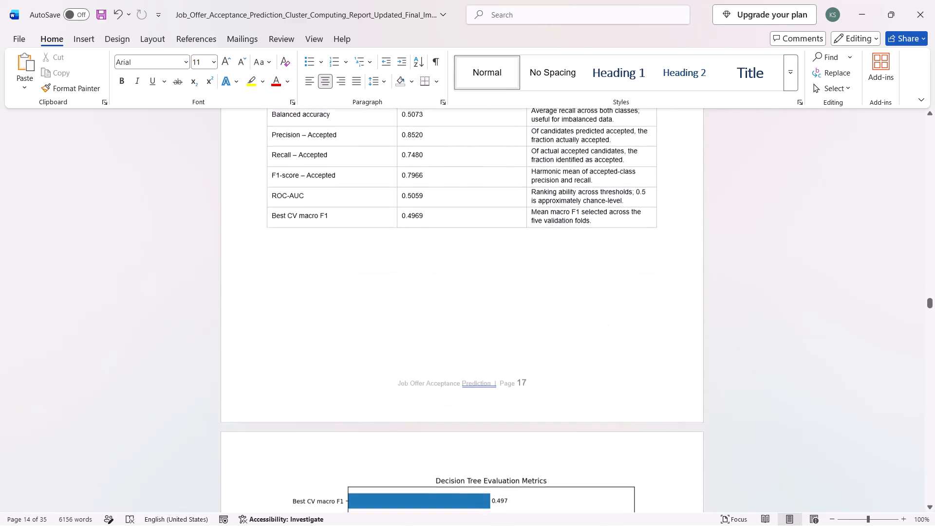
{"action": "scroll", "coordinate": [620, 345], "scroll_direction": "down", "scroll_amount": 6}
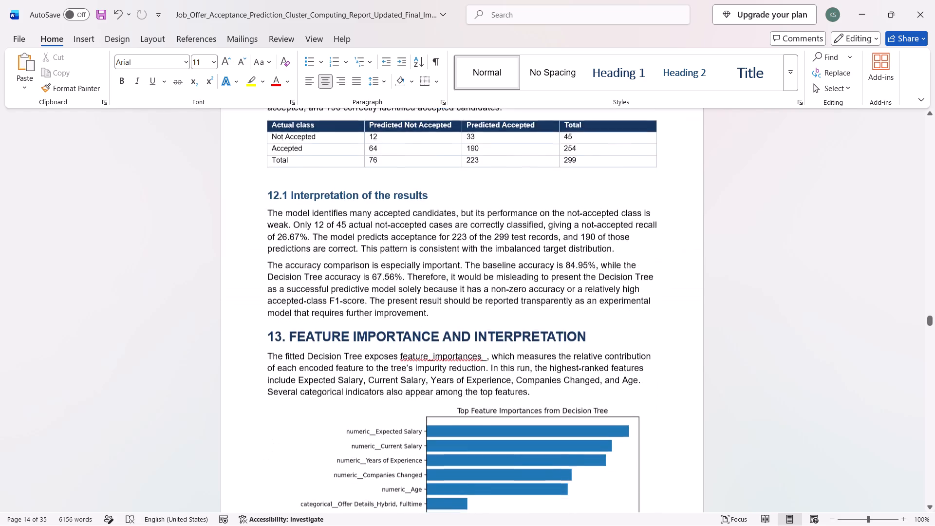
{"action": "scroll", "coordinate": [620, 345], "scroll_direction": "down", "scroll_amount": 7}
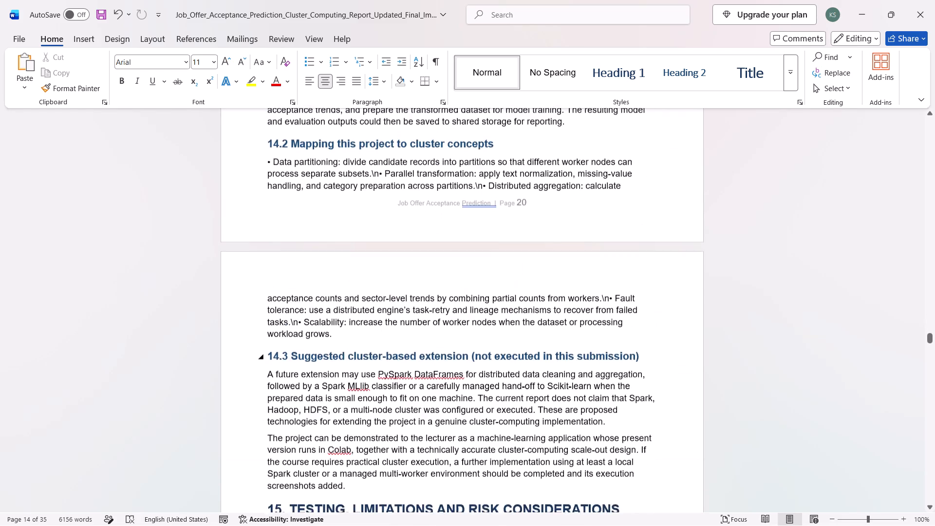
{"action": "scroll", "coordinate": [620, 345], "scroll_direction": "down", "scroll_amount": 7}
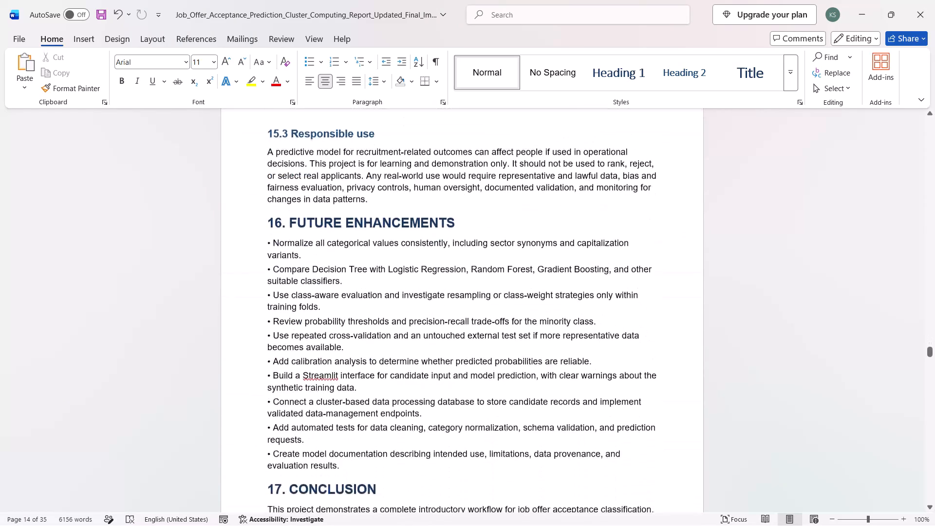
{"action": "scroll", "coordinate": [620, 345], "scroll_direction": "down", "scroll_amount": 6}
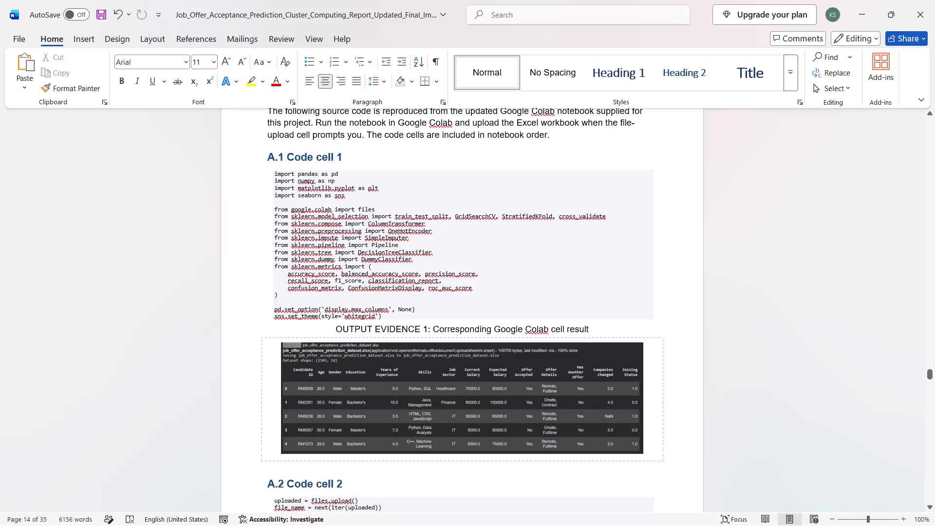
{"action": "scroll", "coordinate": [620, 345], "scroll_direction": "down", "scroll_amount": 2}
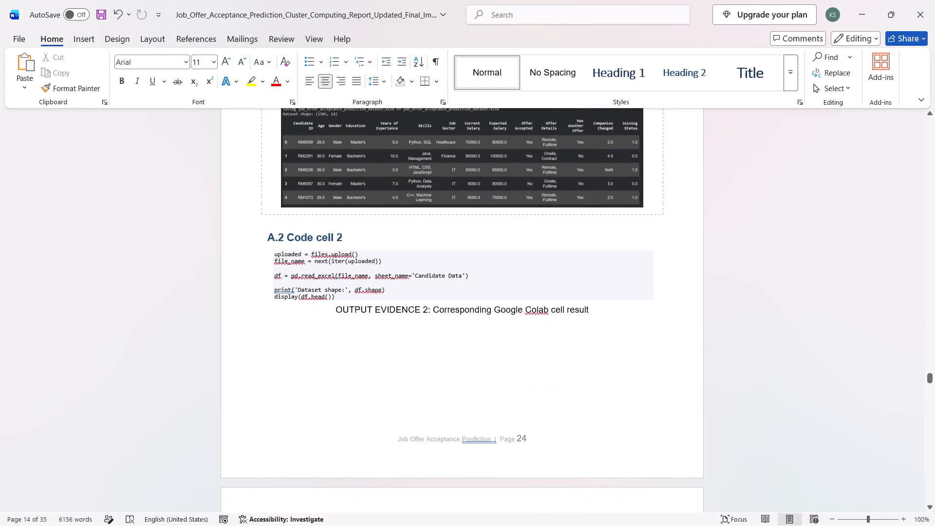
{"action": "scroll", "coordinate": [620, 345], "scroll_direction": "down", "scroll_amount": 2}
{"action": "scroll", "coordinate": [620, 345], "scroll_direction": "up", "scroll_amount": 3}
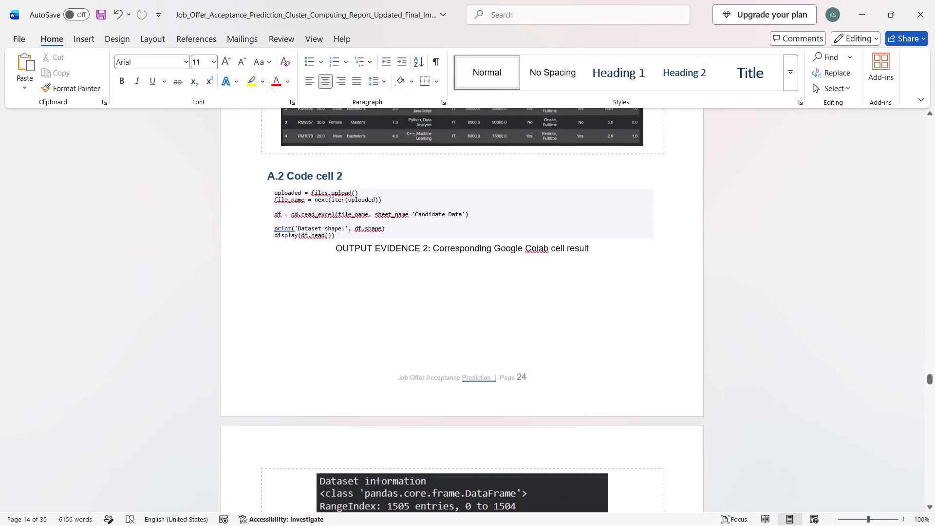
{"action": "scroll", "coordinate": [620, 345], "scroll_direction": "down", "scroll_amount": 5}
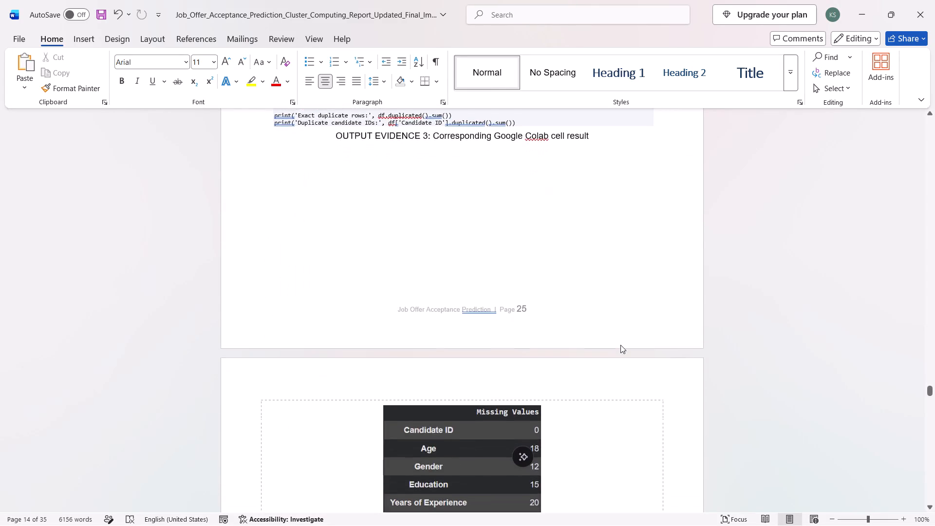
{"action": "scroll", "coordinate": [620, 345], "scroll_direction": "down", "scroll_amount": 5}
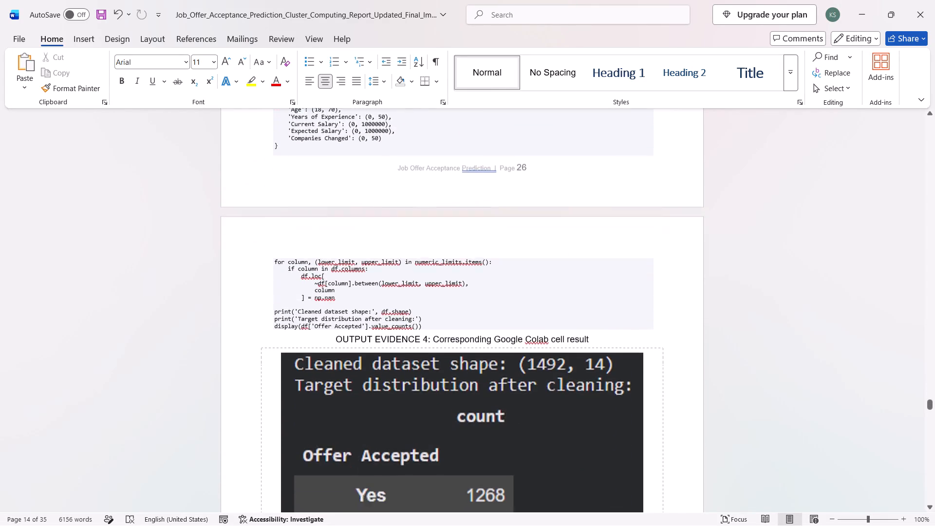
{"action": "scroll", "coordinate": [620, 345], "scroll_direction": "down", "scroll_amount": 2}
Shrink the cleaned dataset shape picture under Output Evidence 4 proportionally to about half its width.
{"action": "scroll", "coordinate": [620, 345], "scroll_direction": "up", "scroll_amount": 1}
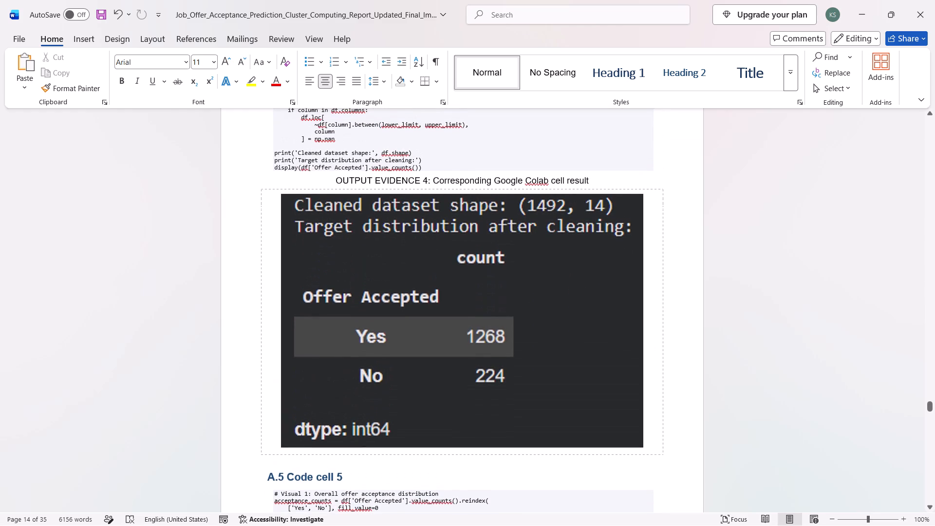
{"action": "left_click", "coordinate": [608, 364]}
{"action": "left_click_drag", "start_coordinate": [645, 450], "coordinate": [637, 441]}
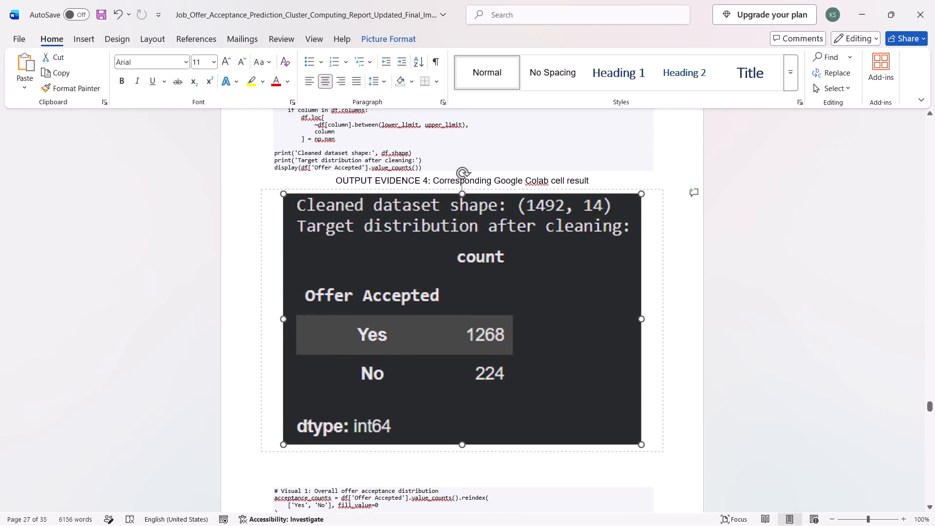
{"action": "left_click_drag", "start_coordinate": [637, 441], "coordinate": [536, 277]}
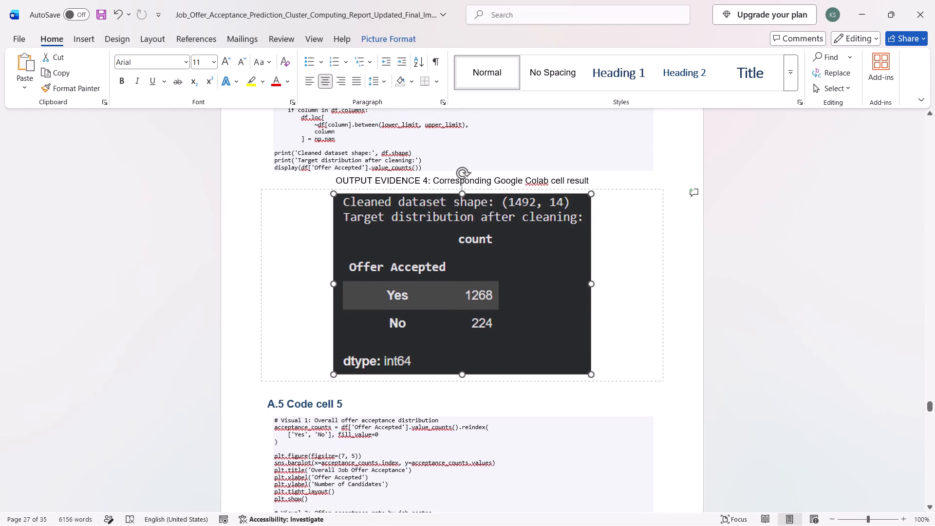
{"action": "left_click_drag", "start_coordinate": [536, 277], "coordinate": [473, 258]}
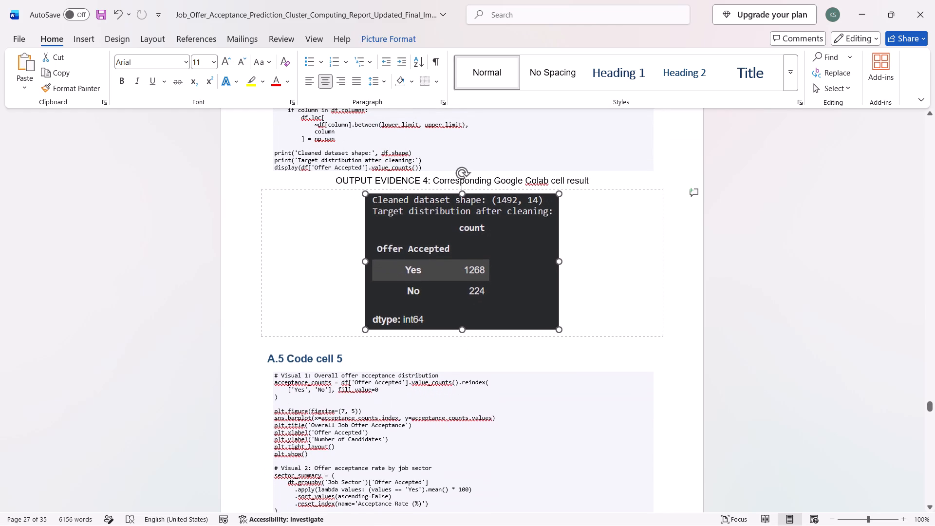
{"action": "left_click_drag", "start_coordinate": [473, 258], "coordinate": [465, 253]}
Shrink the Missing Values table picture for Output Evidence 3 proportionally to about 70% of its size.
{"action": "scroll", "coordinate": [465, 253], "scroll_direction": "up", "scroll_amount": 5}
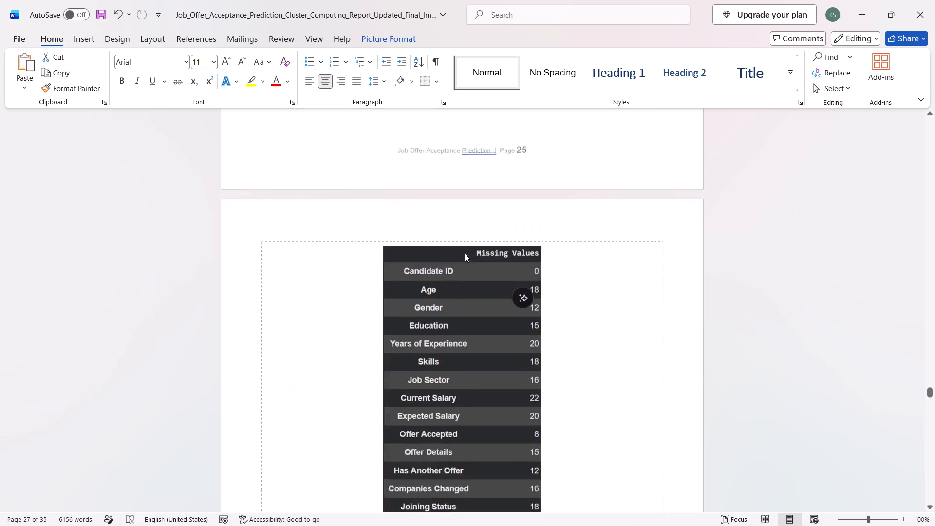
{"action": "scroll", "coordinate": [465, 253], "scroll_direction": "down", "scroll_amount": 3}
{"action": "scroll", "coordinate": [494, 302], "scroll_direction": "up", "scroll_amount": 2}
{"action": "left_click", "coordinate": [494, 333]}
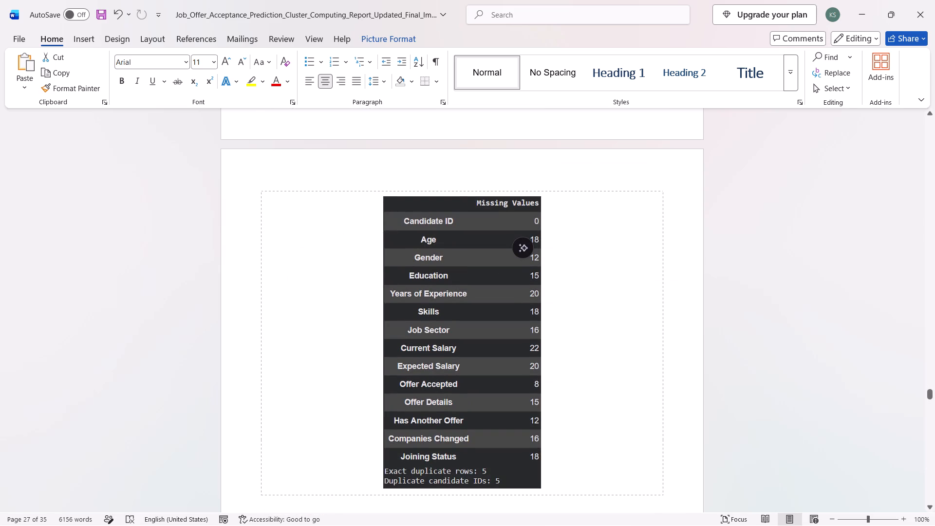
{"action": "left_click_drag", "start_coordinate": [543, 489], "coordinate": [525, 454]}
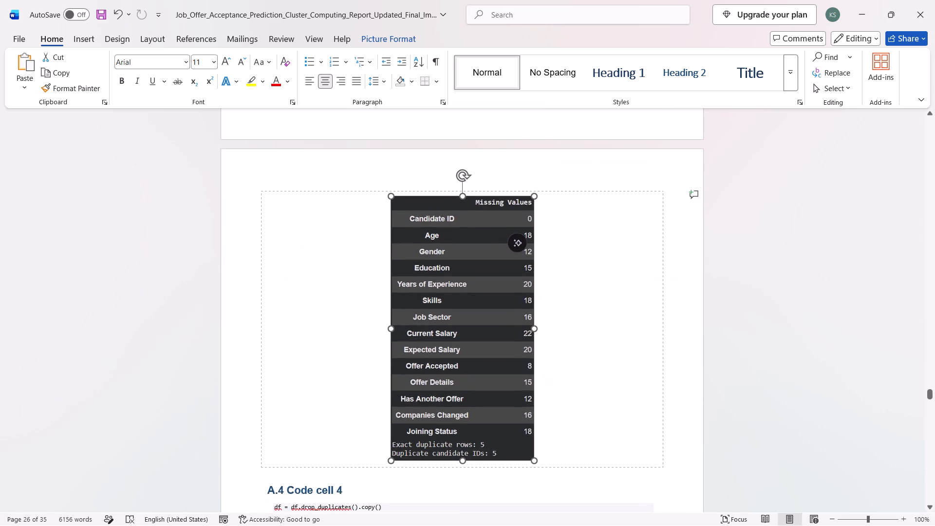
{"action": "left_click_drag", "start_coordinate": [525, 454], "coordinate": [494, 365]}
Shrink the Dataset information picture for Output Evidence 2 proportionally to about three quarters of its size.
{"action": "scroll", "coordinate": [494, 365], "scroll_direction": "up", "scroll_amount": 2}
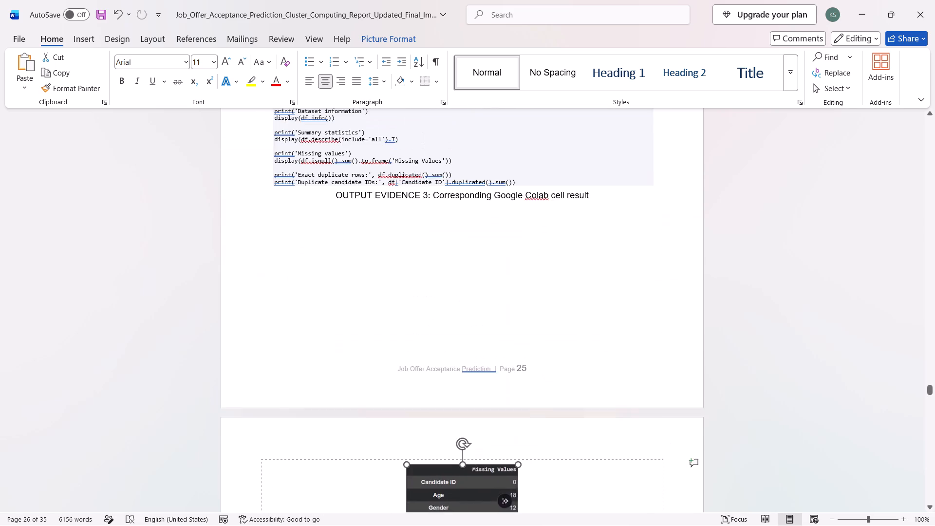
{"action": "scroll", "coordinate": [494, 365], "scroll_direction": "up", "scroll_amount": 2}
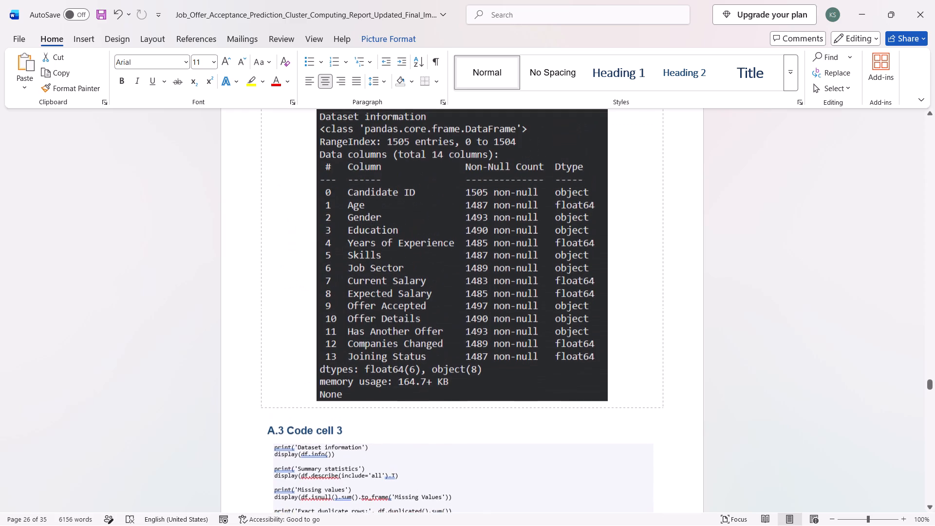
{"action": "left_click", "coordinate": [498, 380]}
{"action": "left_click_drag", "start_coordinate": [608, 403], "coordinate": [539, 327]}
Check how the resized output pictures and code cells A.2 to A.5 fit across the appendix pages.
{"action": "scroll", "coordinate": [539, 327], "scroll_direction": "up", "scroll_amount": 4}
{"action": "scroll", "coordinate": [539, 327], "scroll_direction": "down", "scroll_amount": 4}
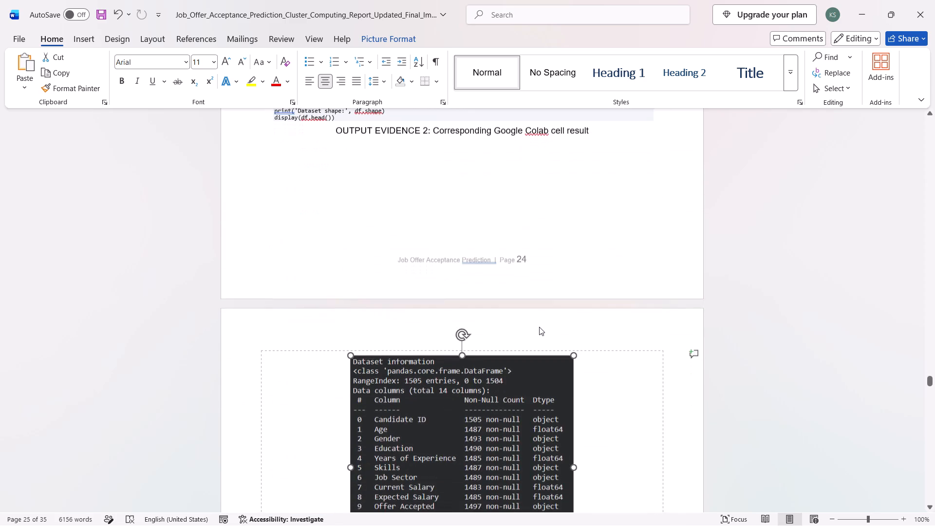
{"action": "scroll", "coordinate": [539, 327], "scroll_direction": "down", "scroll_amount": 6}
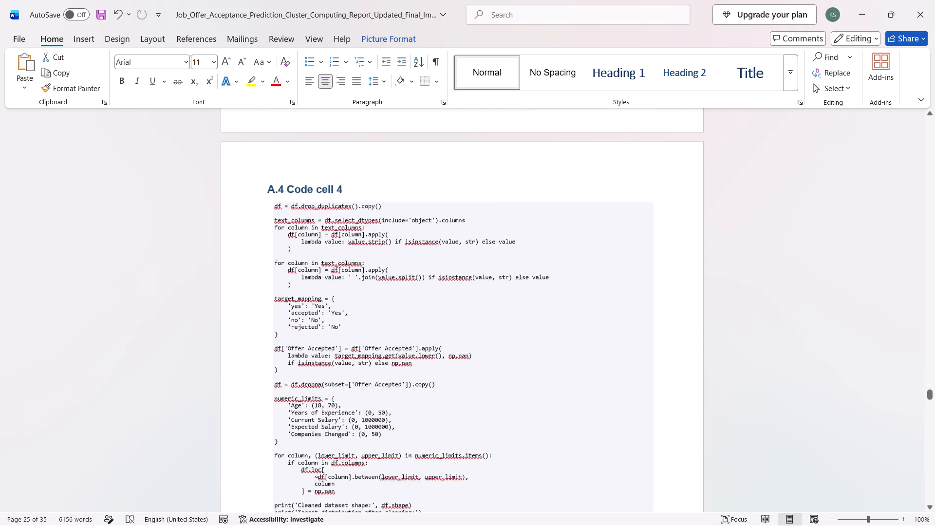
{"action": "scroll", "coordinate": [539, 327], "scroll_direction": "down", "scroll_amount": 2}
{"action": "scroll", "coordinate": [539, 327], "scroll_direction": "up", "scroll_amount": 4}
{"action": "scroll", "coordinate": [539, 327], "scroll_direction": "down", "scroll_amount": 1}
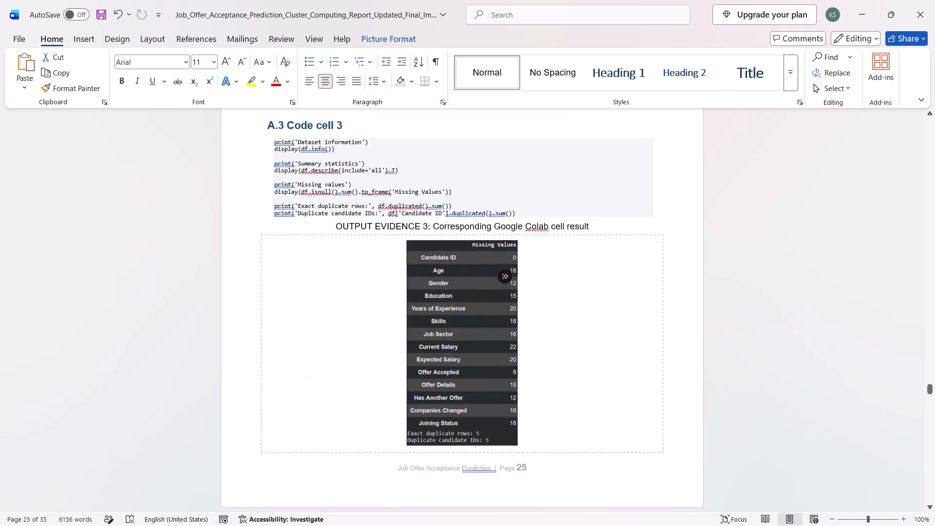
{"action": "scroll", "coordinate": [539, 327], "scroll_direction": "down", "scroll_amount": 7}
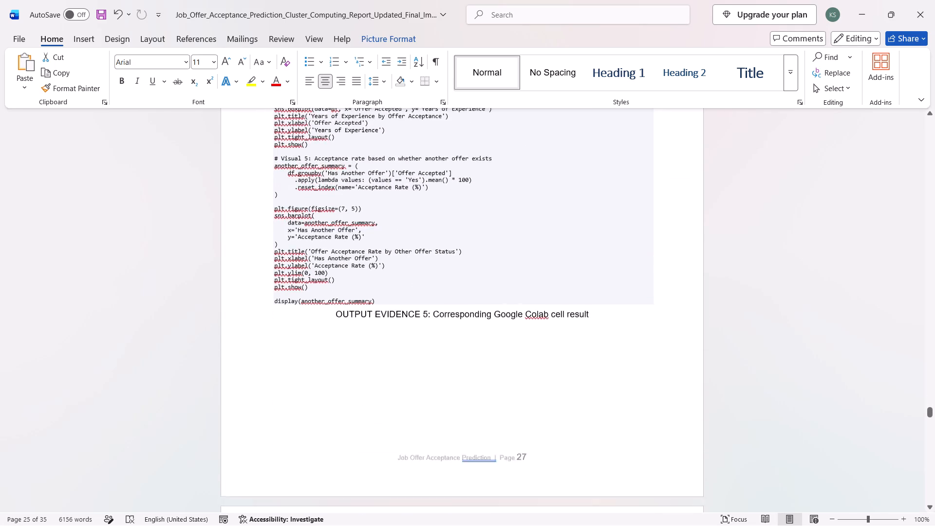
Shrink the Overall Job Offer Acceptance chart for Output Evidence 5 proportionally to about three quarters of its size.
{"action": "scroll", "coordinate": [539, 327], "scroll_direction": "down", "scroll_amount": 3}
{"action": "left_click", "coordinate": [535, 287]}
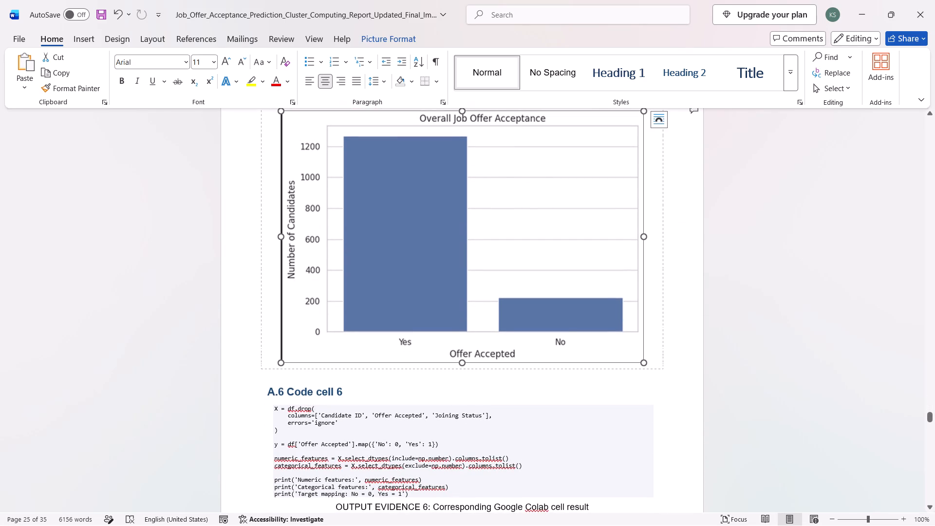
{"action": "left_click_drag", "start_coordinate": [644, 363], "coordinate": [556, 252]}
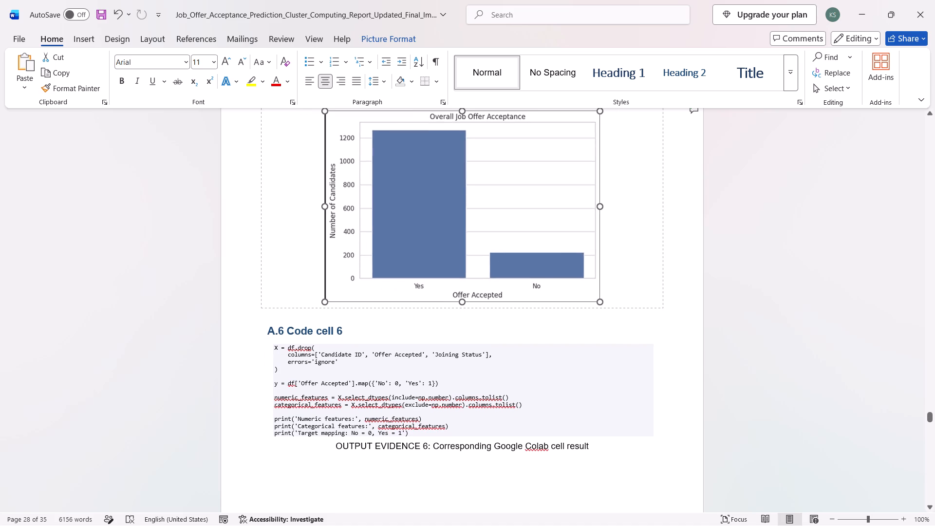
{"action": "scroll", "coordinate": [556, 252], "scroll_direction": "up", "scroll_amount": 1}
{"action": "scroll", "coordinate": [556, 252], "scroll_direction": "down", "scroll_amount": 3}
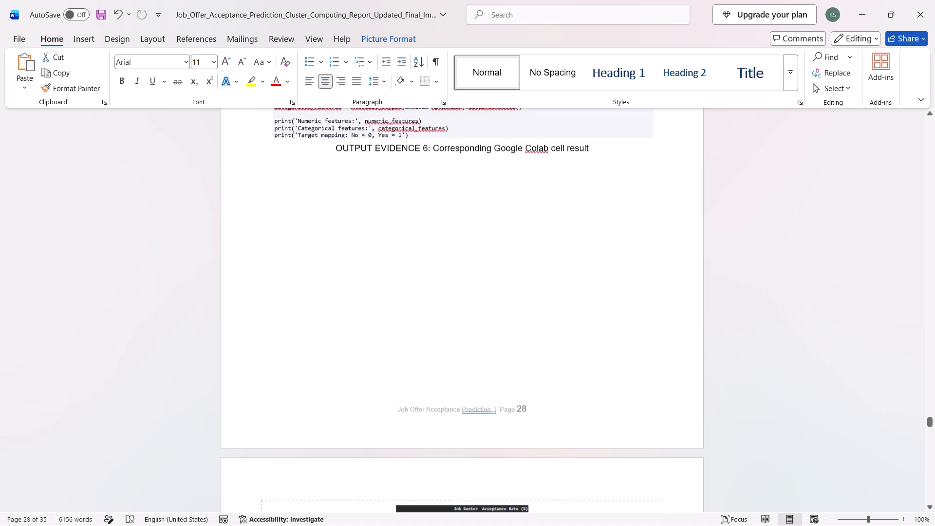
Shrink the Job Sector acceptance rate table picture for Output Evidence 6 proportionally to about 85% of its size.
{"action": "scroll", "coordinate": [556, 252], "scroll_direction": "down", "scroll_amount": 2}
{"action": "scroll", "coordinate": [556, 252], "scroll_direction": "up", "scroll_amount": 1}
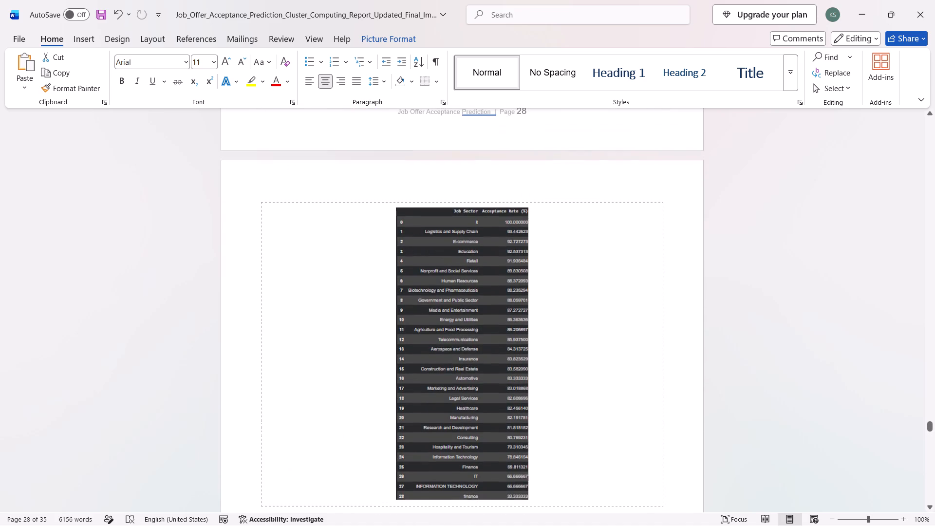
{"action": "left_click", "coordinate": [488, 370]}
{"action": "left_click_drag", "start_coordinate": [529, 498], "coordinate": [507, 438]}
Shrink the Overall Job Offer Acceptance chart slightly further so the Job Sector table picture fits on page 28.
{"action": "scroll", "coordinate": [507, 438], "scroll_direction": "up", "scroll_amount": 4}
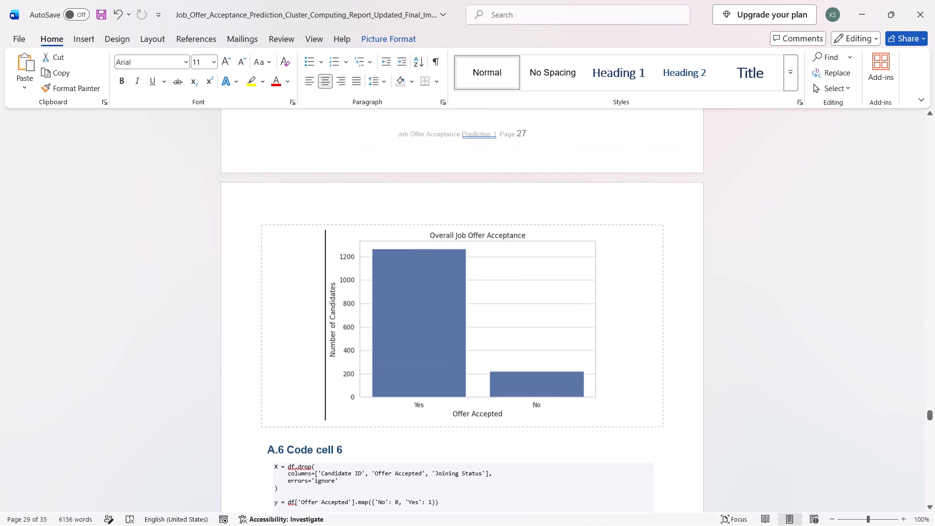
{"action": "left_click", "coordinate": [512, 404]}
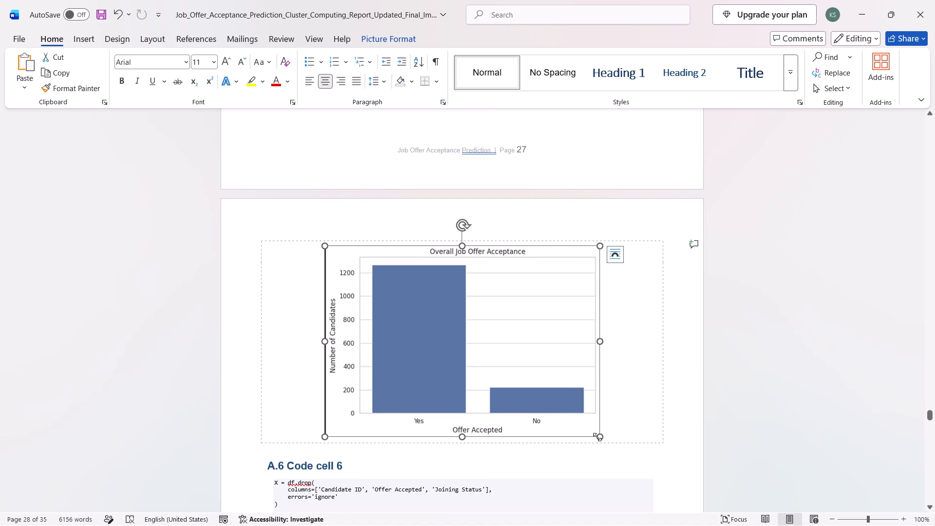
{"action": "left_click_drag", "start_coordinate": [597, 437], "coordinate": [582, 410]}
{"action": "scroll", "coordinate": [571, 448], "scroll_direction": "down", "scroll_amount": 2}
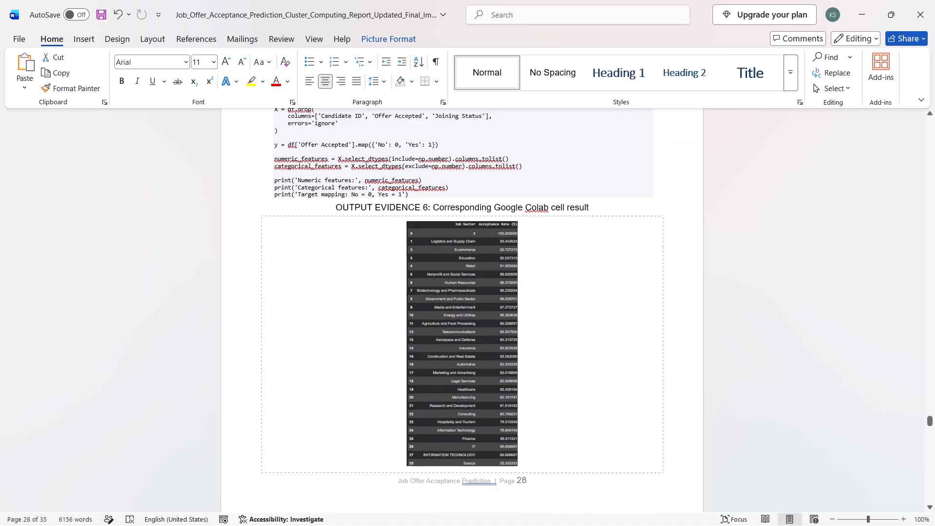
Check how code cells A.7 to A.13 and their output evidence are laid out across the appendix pages.
{"action": "scroll", "coordinate": [571, 448], "scroll_direction": "down", "scroll_amount": 4}
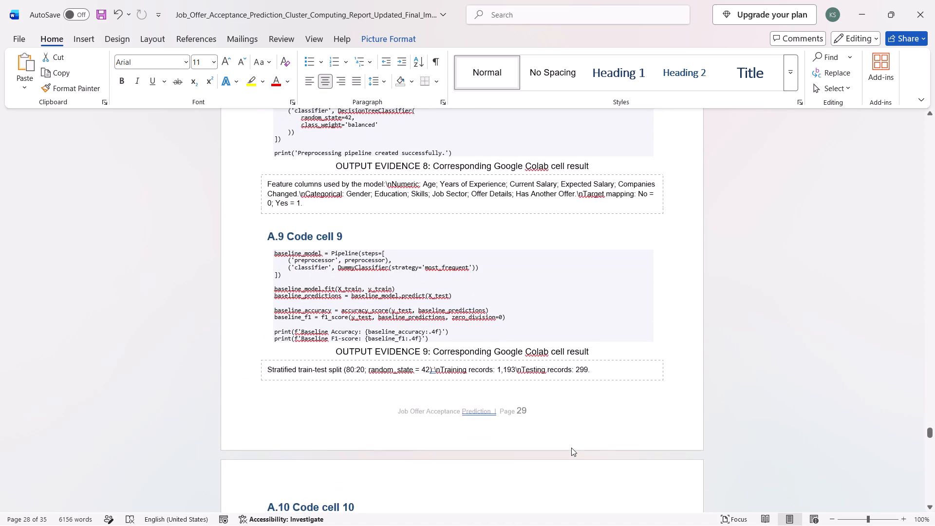
{"action": "scroll", "coordinate": [571, 448], "scroll_direction": "up", "scroll_amount": 3}
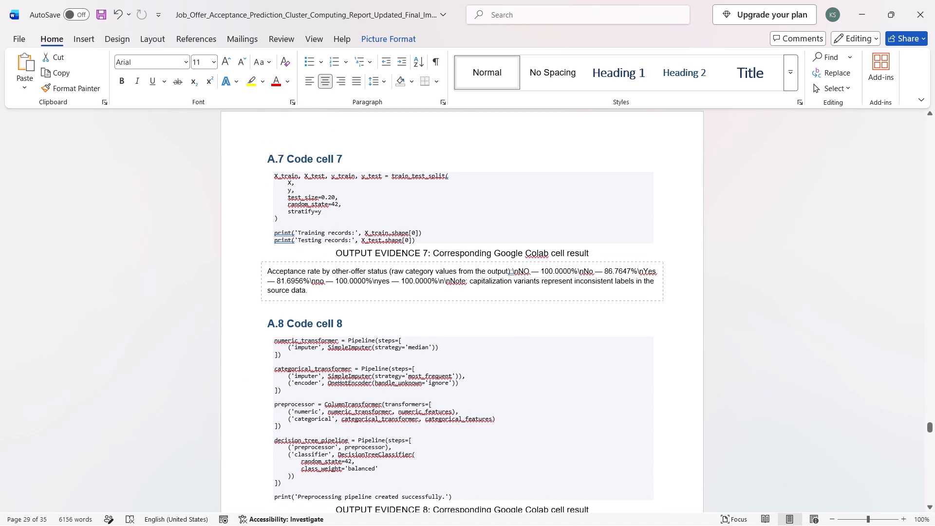
{"action": "scroll", "coordinate": [571, 448], "scroll_direction": "down", "scroll_amount": 2}
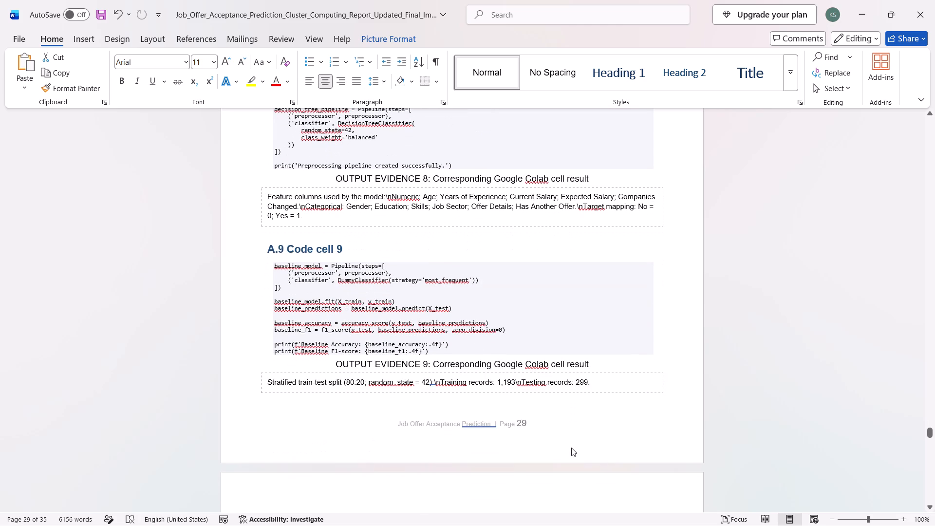
{"action": "scroll", "coordinate": [571, 448], "scroll_direction": "down", "scroll_amount": 2}
{"action": "scroll", "coordinate": [571, 448], "scroll_direction": "up", "scroll_amount": 1}
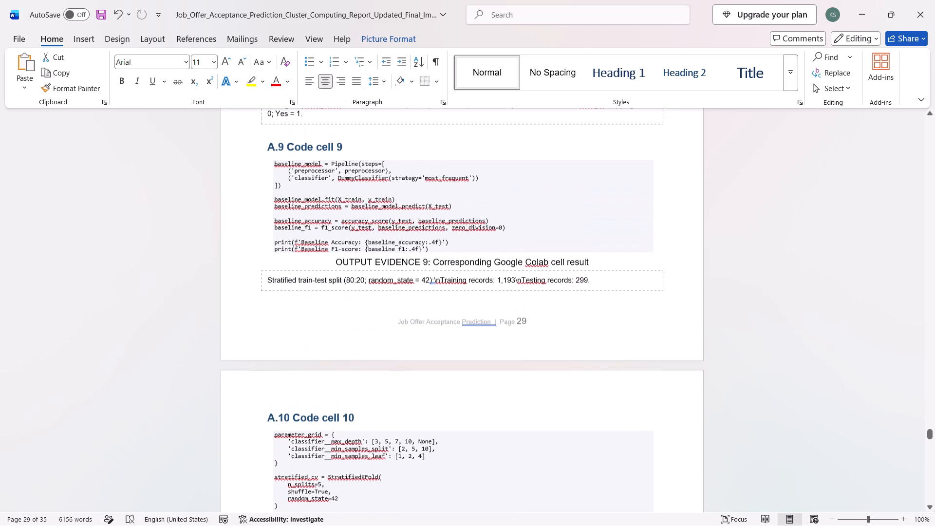
{"action": "scroll", "coordinate": [452, 302], "scroll_direction": "up", "scroll_amount": 2}
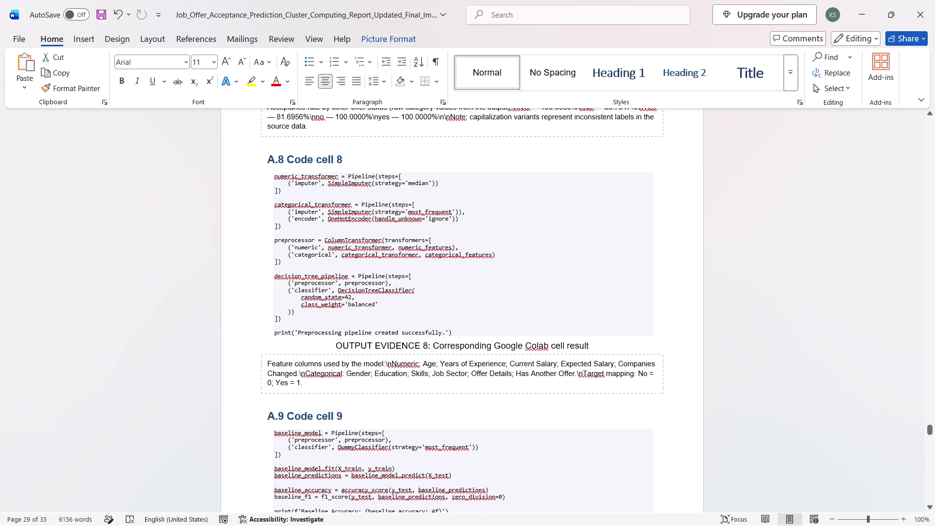
{"action": "scroll", "coordinate": [452, 302], "scroll_direction": "down", "scroll_amount": 1}
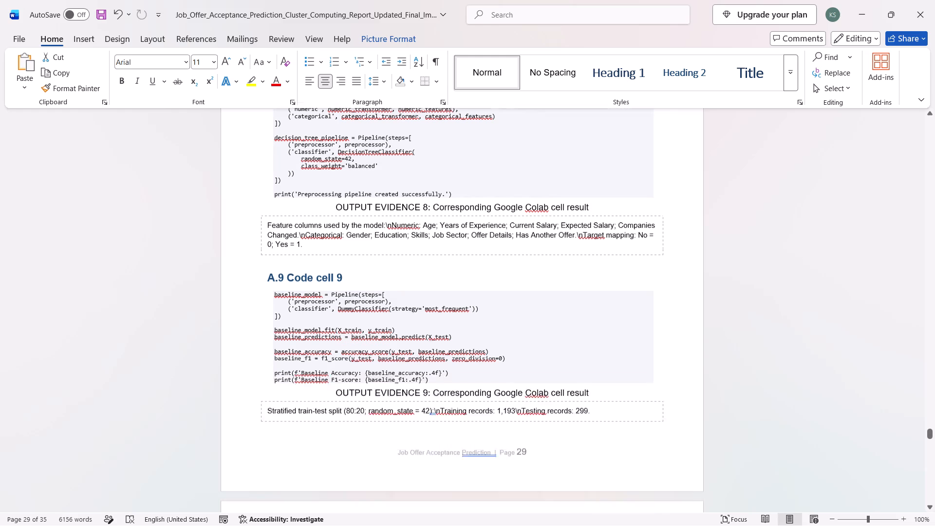
{"action": "scroll", "coordinate": [452, 302], "scroll_direction": "down", "scroll_amount": 4}
{"action": "scroll", "coordinate": [452, 302], "scroll_direction": "up", "scroll_amount": 2}
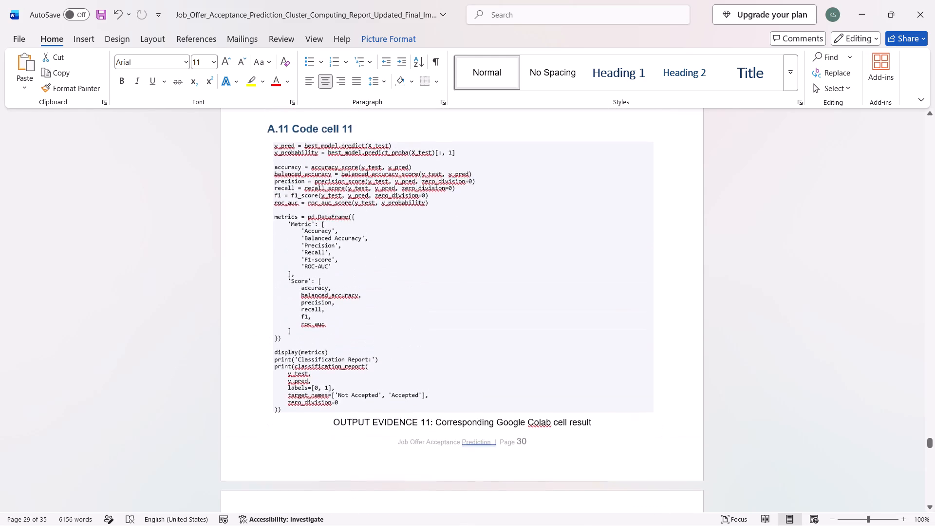
{"action": "scroll", "coordinate": [452, 302], "scroll_direction": "up", "scroll_amount": 1}
{"action": "scroll", "coordinate": [452, 302], "scroll_direction": "down", "scroll_amount": 5}
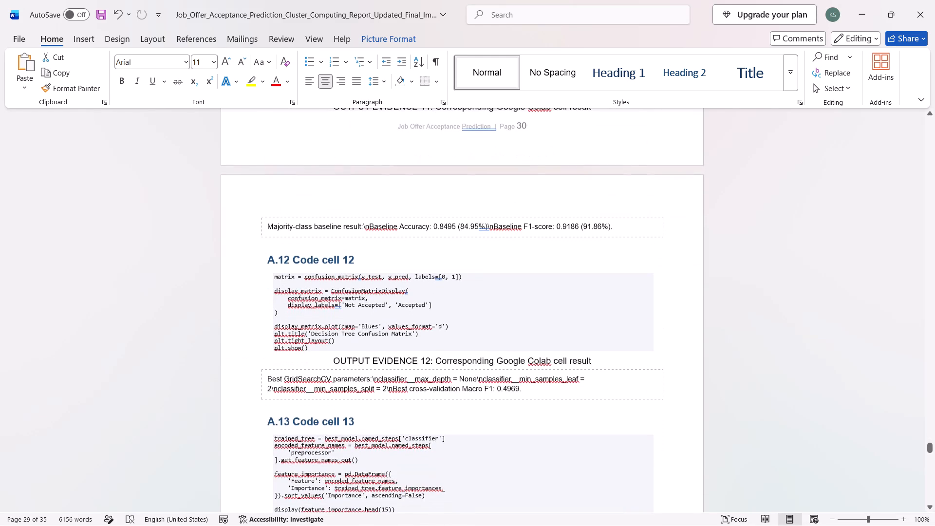
{"action": "scroll", "coordinate": [452, 302], "scroll_direction": "down", "scroll_amount": 1}
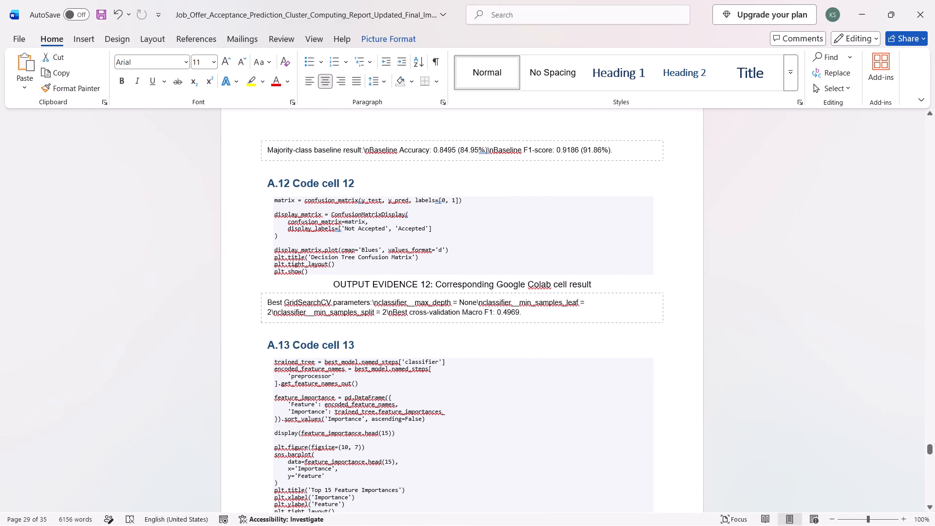
{"action": "scroll", "coordinate": [472, 309], "scroll_direction": "up", "scroll_amount": 4}
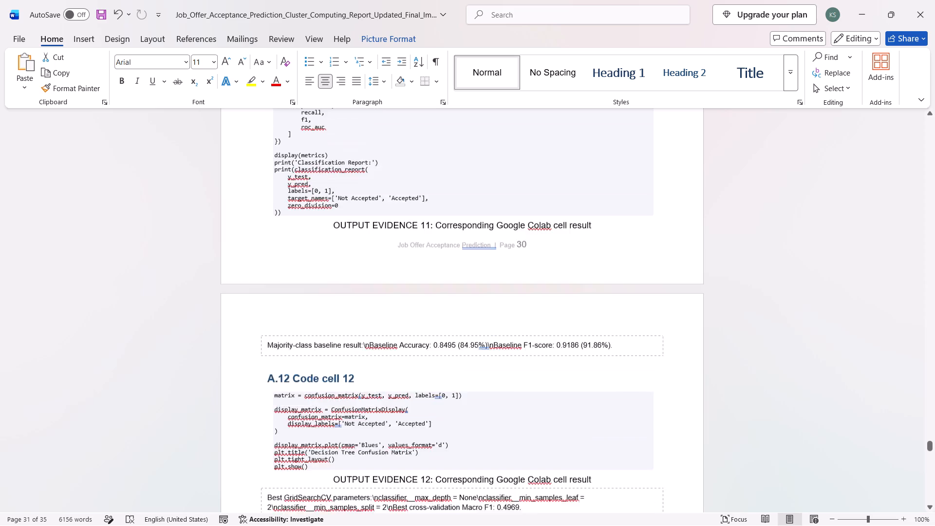
{"action": "scroll", "coordinate": [472, 309], "scroll_direction": "up", "scroll_amount": 4}
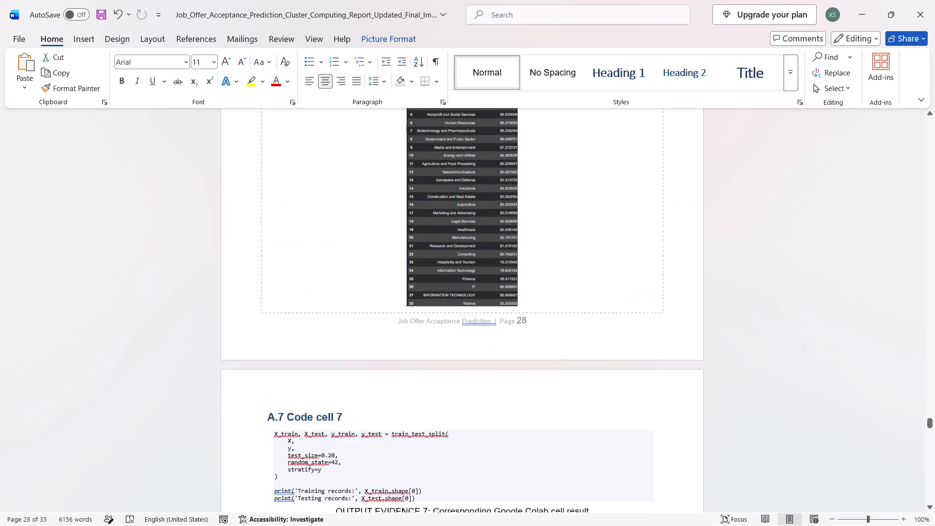
{"action": "scroll", "coordinate": [472, 309], "scroll_direction": "up", "scroll_amount": 2}
{"action": "scroll", "coordinate": [472, 309], "scroll_direction": "down", "scroll_amount": 3}
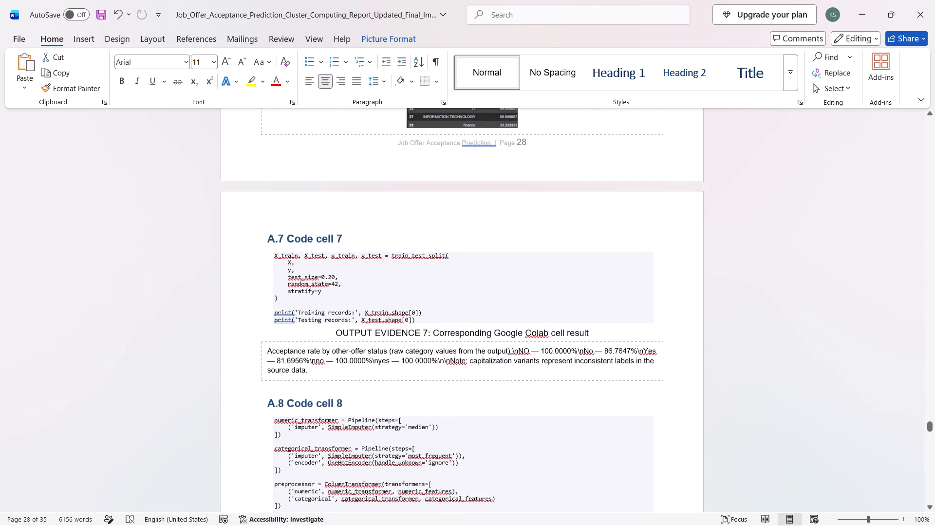
{"action": "scroll", "coordinate": [472, 309], "scroll_direction": "down", "scroll_amount": 1}
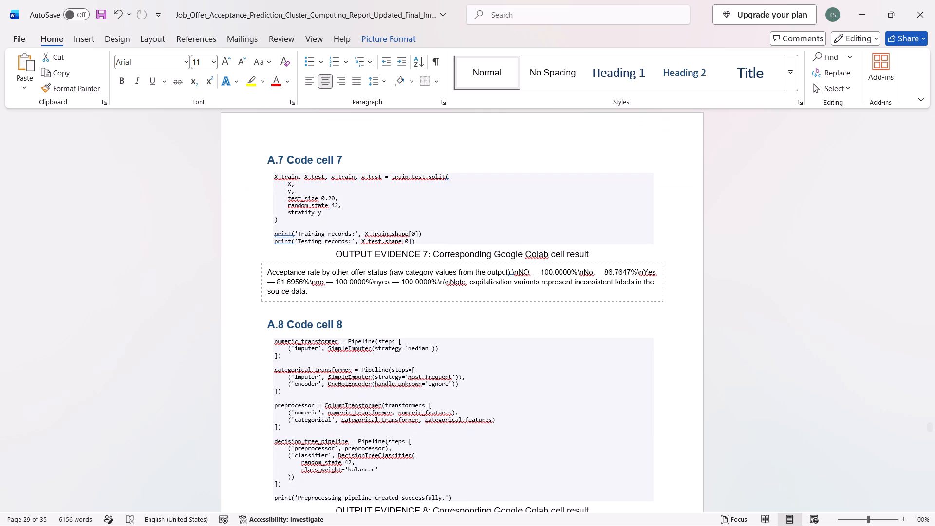
Shrink the metrics and classification report picture for Output Evidence 13 proportionally to about 63% of its size.
{"action": "scroll", "coordinate": [472, 309], "scroll_direction": "down", "scroll_amount": 12}
{"action": "scroll", "coordinate": [472, 309], "scroll_direction": "up", "scroll_amount": 2}
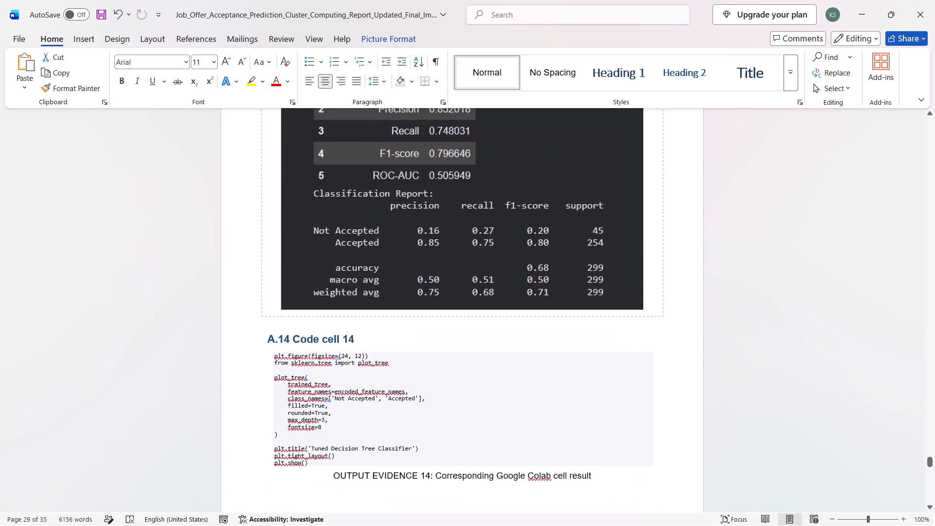
{"action": "scroll", "coordinate": [589, 238], "scroll_direction": "up", "scroll_amount": 1}
{"action": "left_click", "coordinate": [582, 338]}
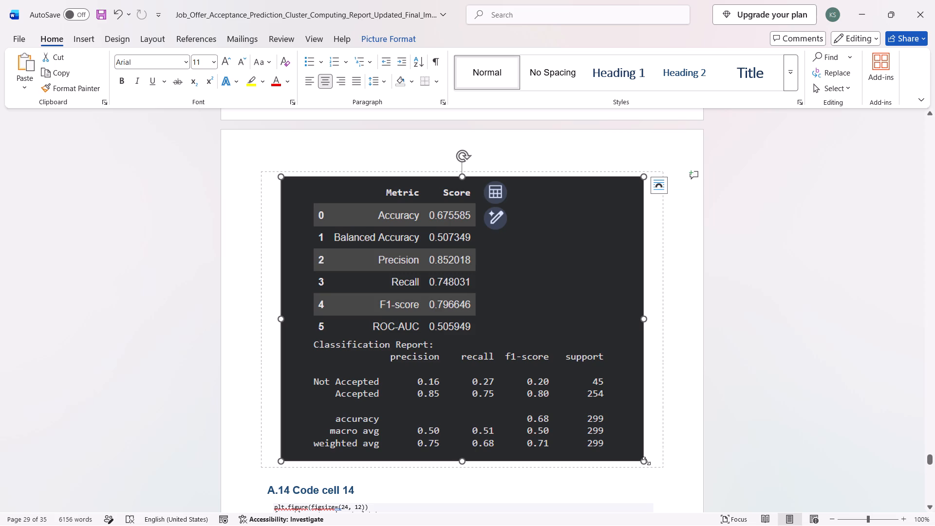
{"action": "left_click_drag", "start_coordinate": [645, 462], "coordinate": [509, 257]}
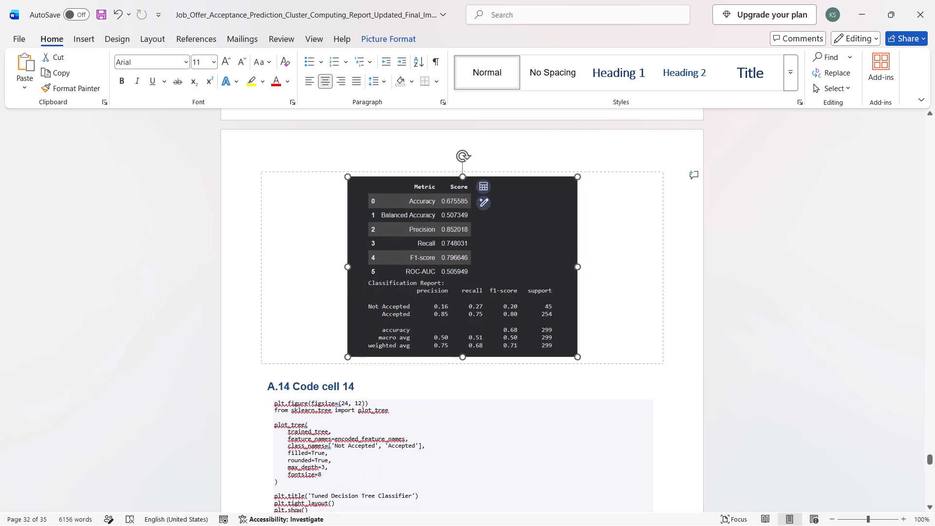
{"action": "left_click_drag", "start_coordinate": [509, 257], "coordinate": [509, 257]}
{"action": "scroll", "coordinate": [509, 257], "scroll_direction": "up", "scroll_amount": 5}
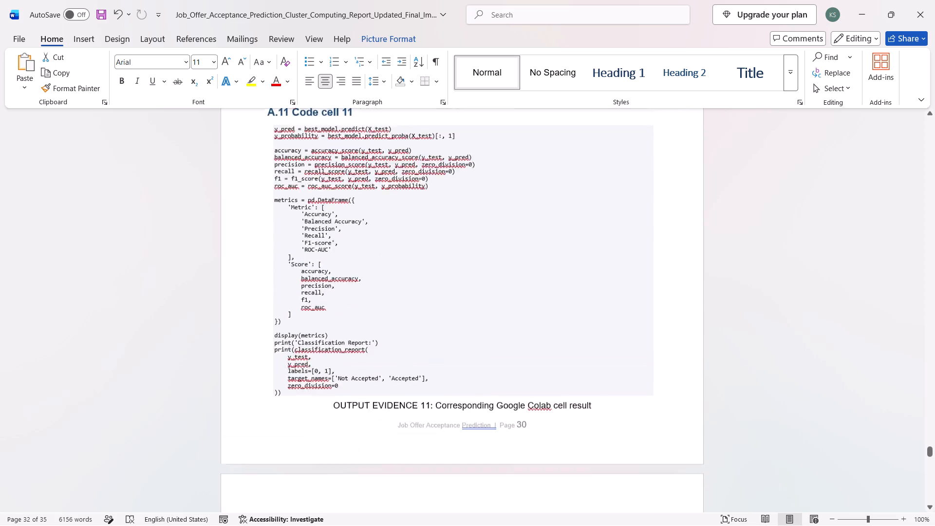
{"action": "scroll", "coordinate": [509, 257], "scroll_direction": "up", "scroll_amount": 4}
{"action": "scroll", "coordinate": [509, 257], "scroll_direction": "down", "scroll_amount": 8}
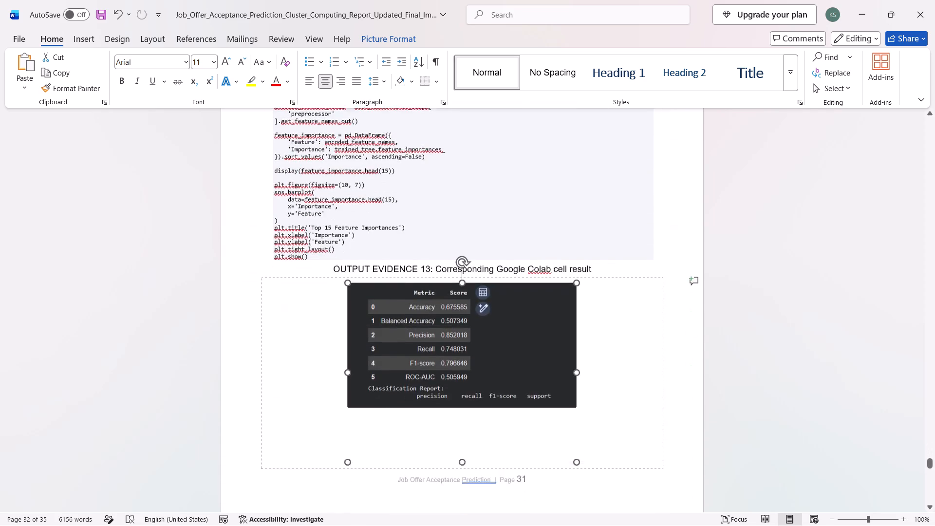
Shrink the Decision Tree Confusion Matrix picture for Output Evidence 14 proportionally to about 60% of its size.
{"action": "scroll", "coordinate": [509, 257], "scroll_direction": "down", "scroll_amount": 6}
{"action": "scroll", "coordinate": [531, 346], "scroll_direction": "down", "scroll_amount": 1}
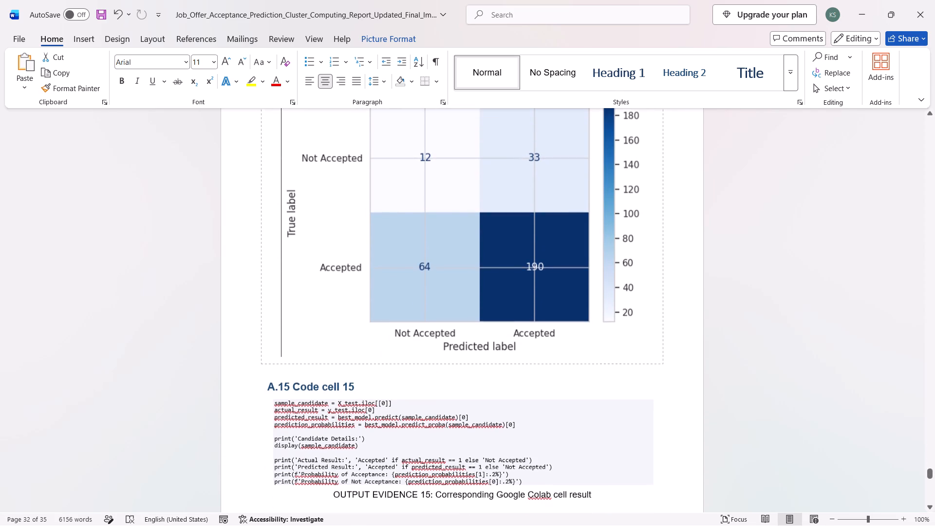
{"action": "left_click", "coordinate": [524, 318]}
{"action": "left_click_drag", "start_coordinate": [646, 357], "coordinate": [597, 287]}
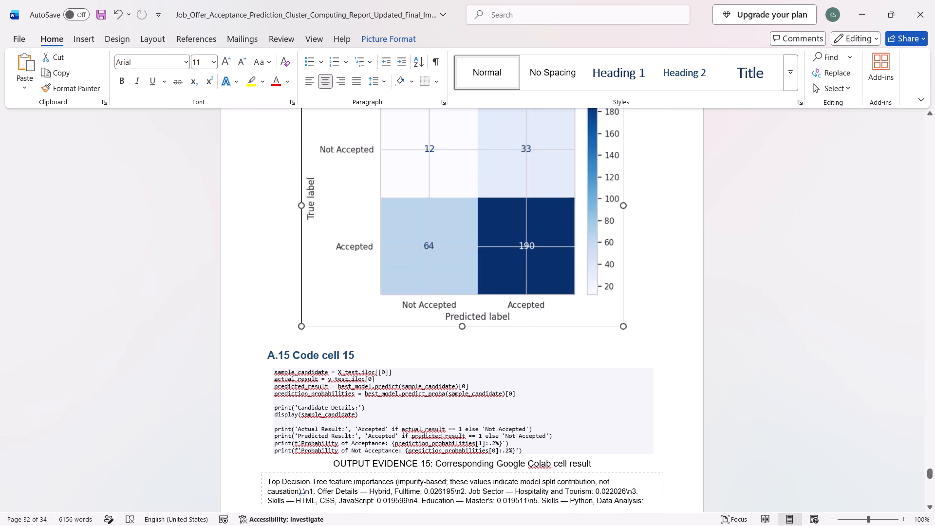
{"action": "left_click_drag", "start_coordinate": [597, 287], "coordinate": [517, 201]}
{"action": "scroll", "coordinate": [517, 201], "scroll_direction": "up", "scroll_amount": 1}
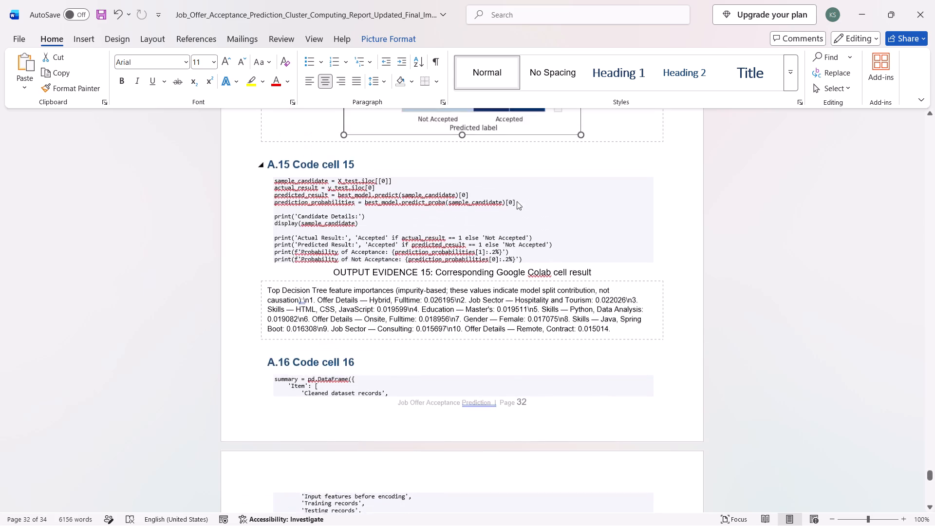
{"action": "scroll", "coordinate": [517, 201], "scroll_direction": "up", "scroll_amount": 1}
{"action": "scroll", "coordinate": [517, 201], "scroll_direction": "right", "scroll_amount": 1}
{"action": "left_click", "coordinate": [518, 246]}
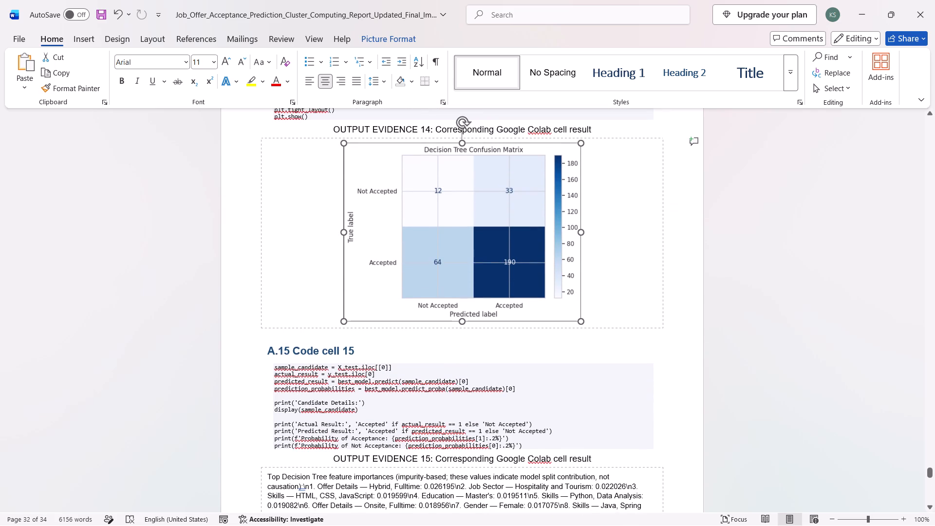
{"action": "left_click_drag", "start_coordinate": [580, 321], "coordinate": [564, 291]}
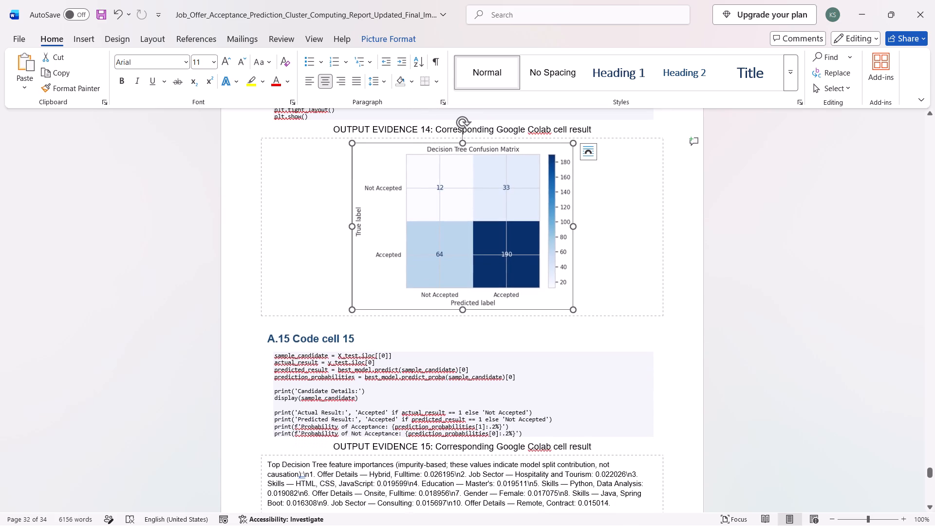
Shrink the summary results table picture under Output Evidence 16 proportionally to about two thirds of its size.
{"action": "scroll", "coordinate": [564, 291], "scroll_direction": "down", "scroll_amount": 4}
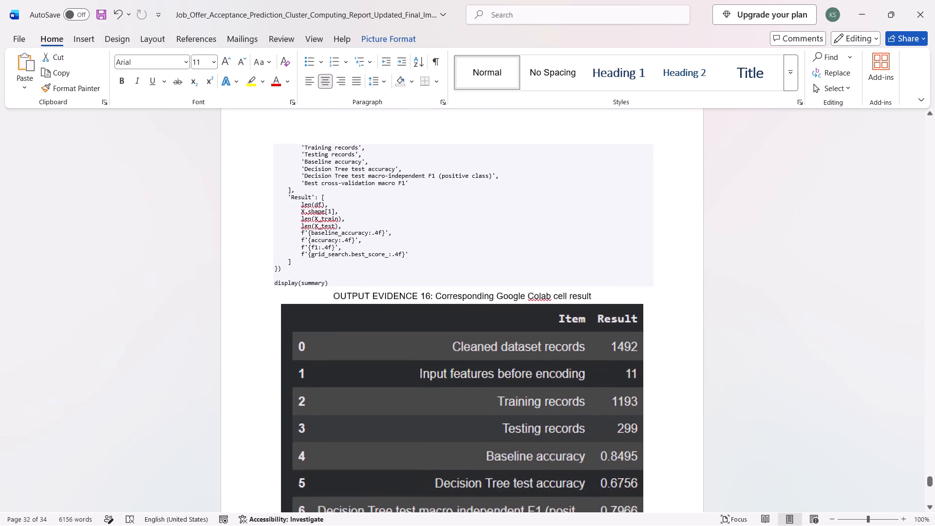
{"action": "scroll", "coordinate": [564, 291], "scroll_direction": "down", "scroll_amount": 1}
{"action": "left_click", "coordinate": [564, 291]}
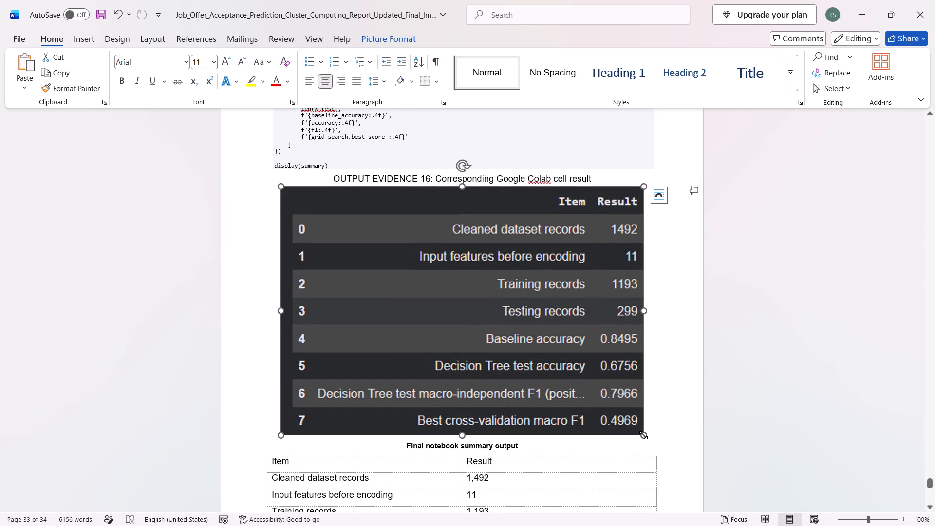
{"action": "left_click_drag", "start_coordinate": [645, 438], "coordinate": [555, 313]}
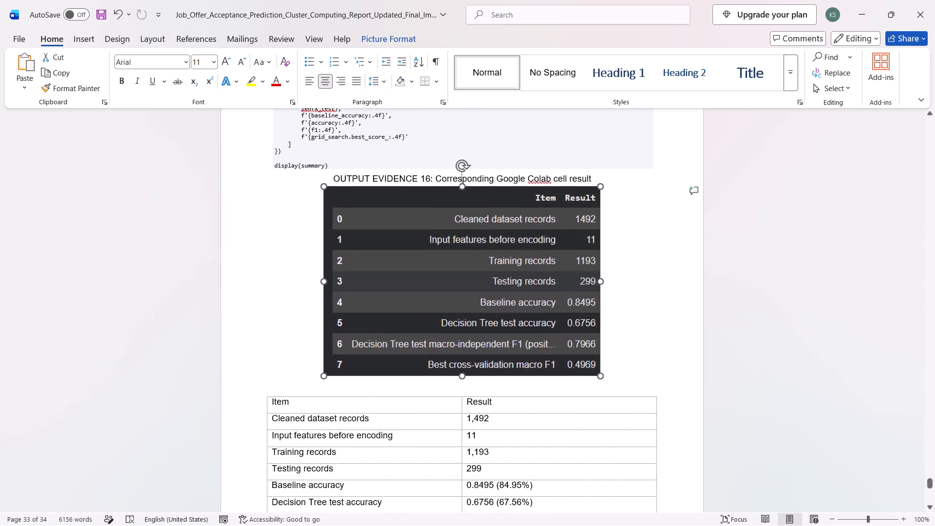
{"action": "left_click_drag", "start_coordinate": [555, 313], "coordinate": [523, 265]}
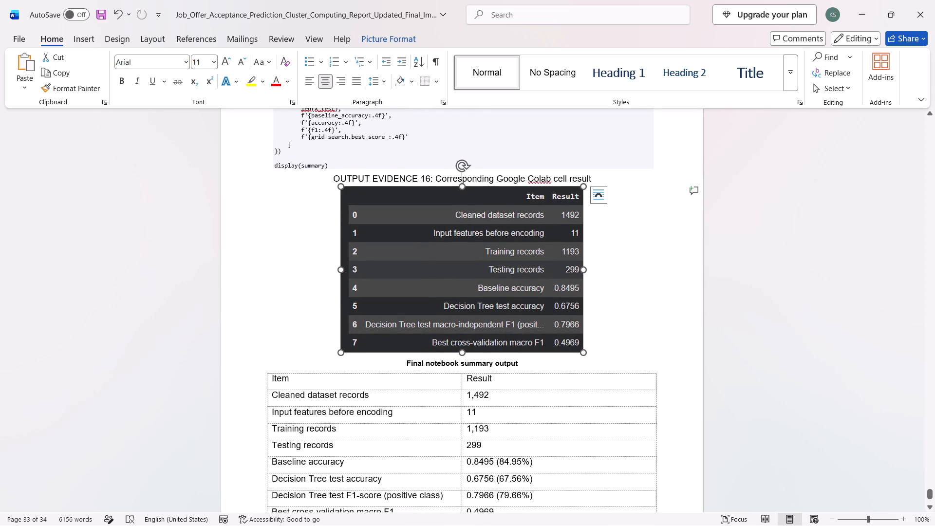
Check how code cells A.13 to A.16, their output evidence and the final notebook summary are laid out on the last pages.
{"action": "scroll", "coordinate": [534, 330], "scroll_direction": "down", "scroll_amount": 3}
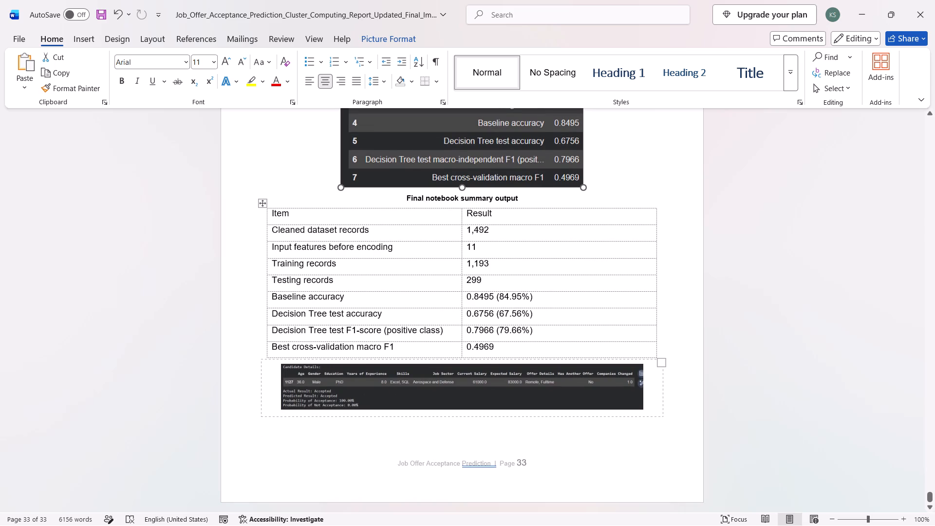
{"action": "scroll", "coordinate": [534, 330], "scroll_direction": "down", "scroll_amount": 11}
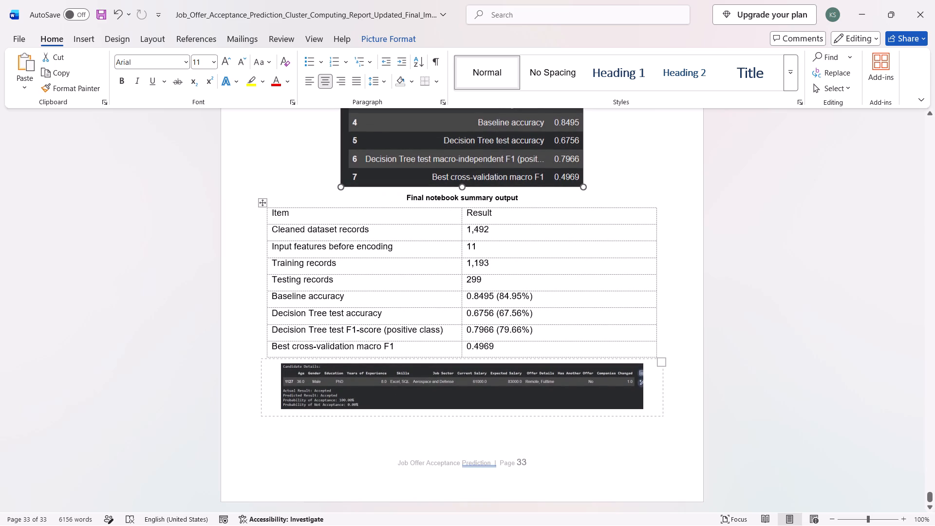
{"action": "left_click", "coordinate": [604, 400]}
{"action": "scroll", "coordinate": [604, 400], "scroll_direction": "up", "scroll_amount": 3}
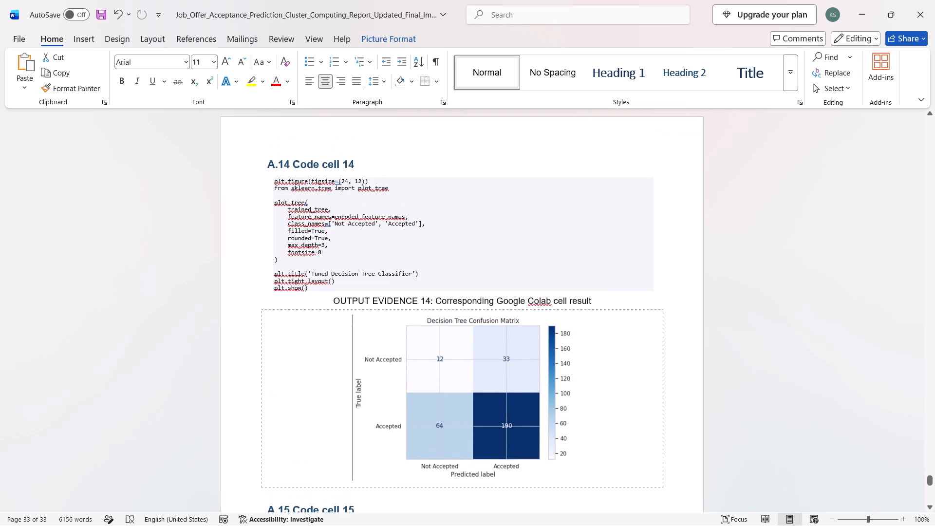
{"action": "scroll", "coordinate": [604, 400], "scroll_direction": "up", "scroll_amount": 3}
{"action": "scroll", "coordinate": [604, 400], "scroll_direction": "down", "scroll_amount": 1}
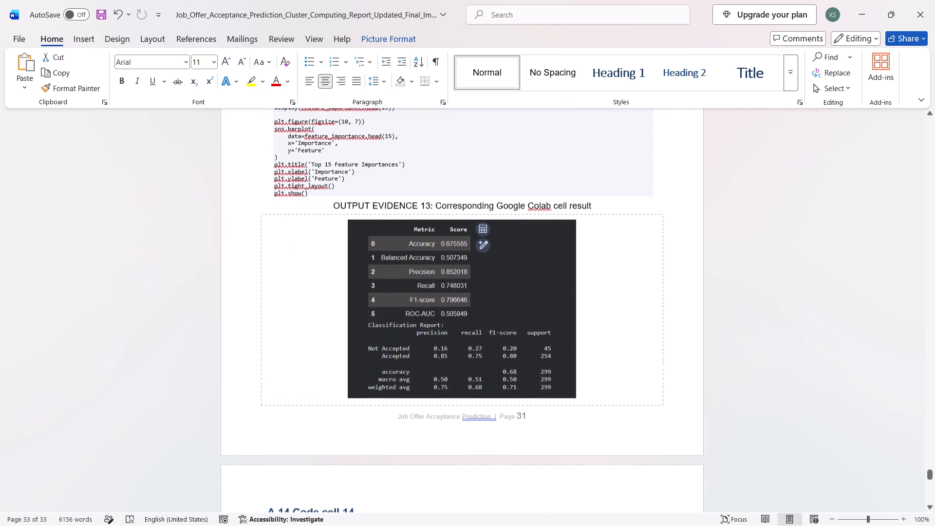
{"action": "scroll", "coordinate": [537, 331], "scroll_direction": "down", "scroll_amount": 20}
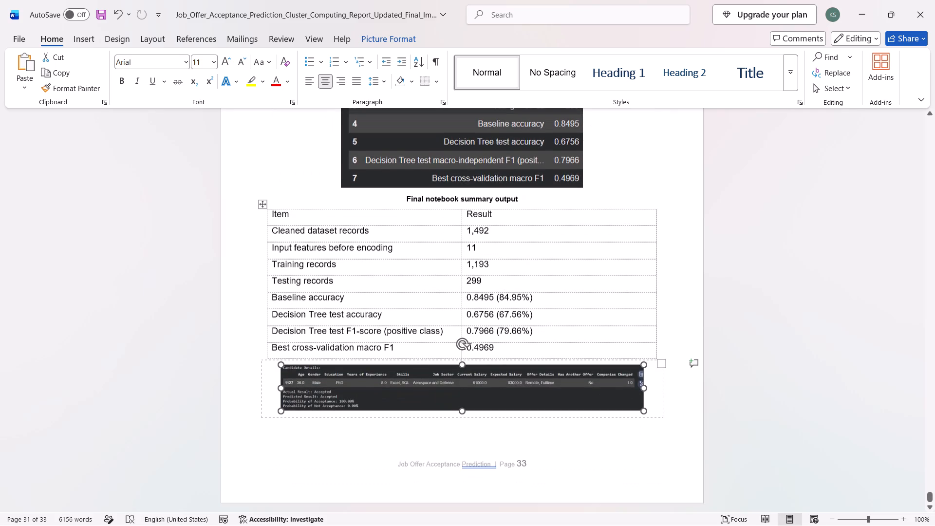
{"action": "left_click", "coordinate": [822, 287]}
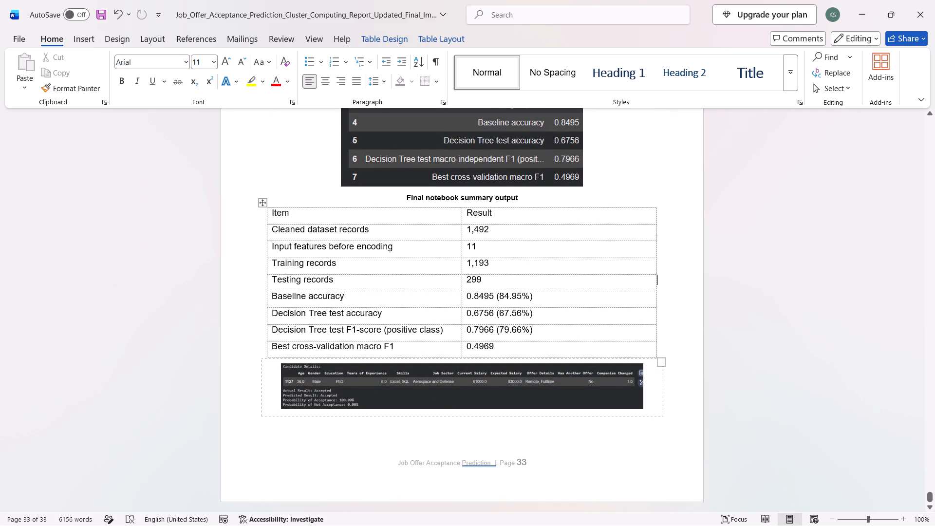
{"action": "scroll", "coordinate": [822, 287], "scroll_direction": "up", "scroll_amount": 2}
{"action": "scroll", "coordinate": [822, 287], "scroll_direction": "down", "scroll_amount": 4}
{"action": "scroll", "coordinate": [822, 287], "scroll_direction": "up", "scroll_amount": 1}
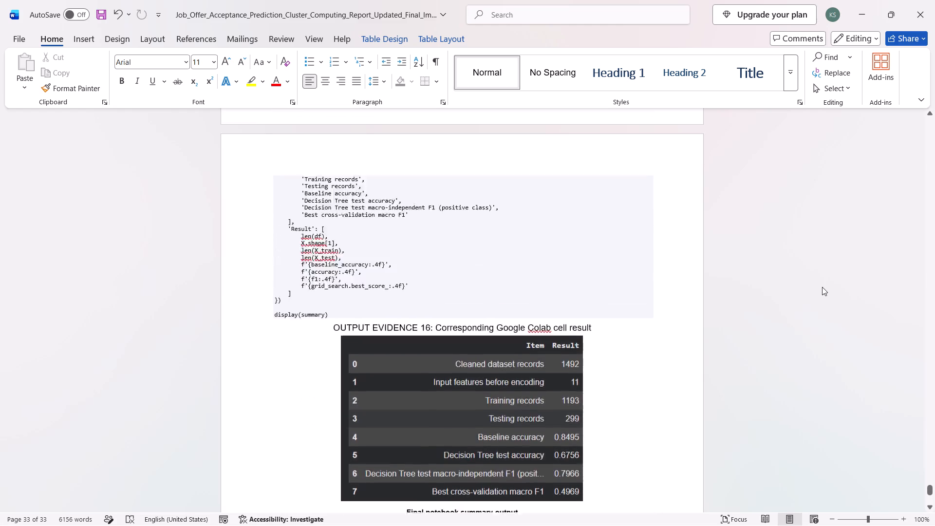
{"action": "scroll", "coordinate": [822, 287], "scroll_direction": "up", "scroll_amount": 2}
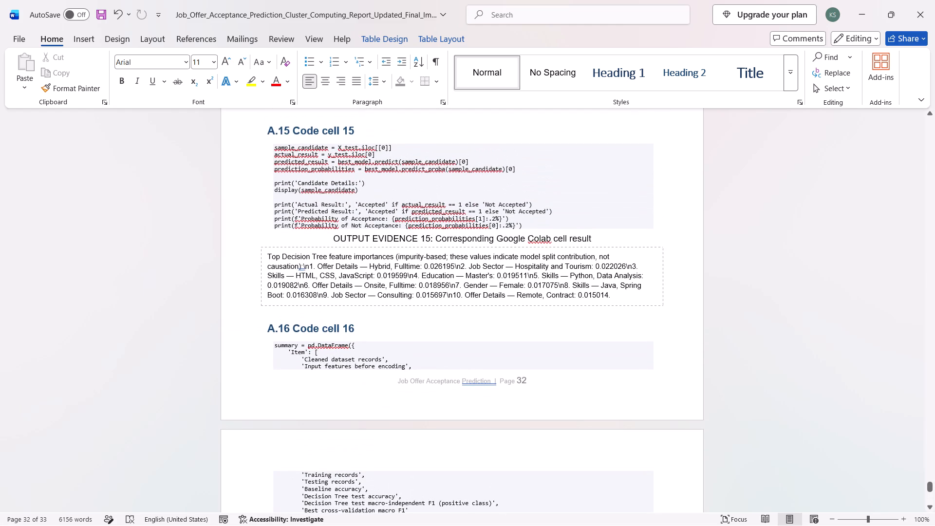
{"action": "scroll", "coordinate": [822, 287], "scroll_direction": "up", "scroll_amount": 3}
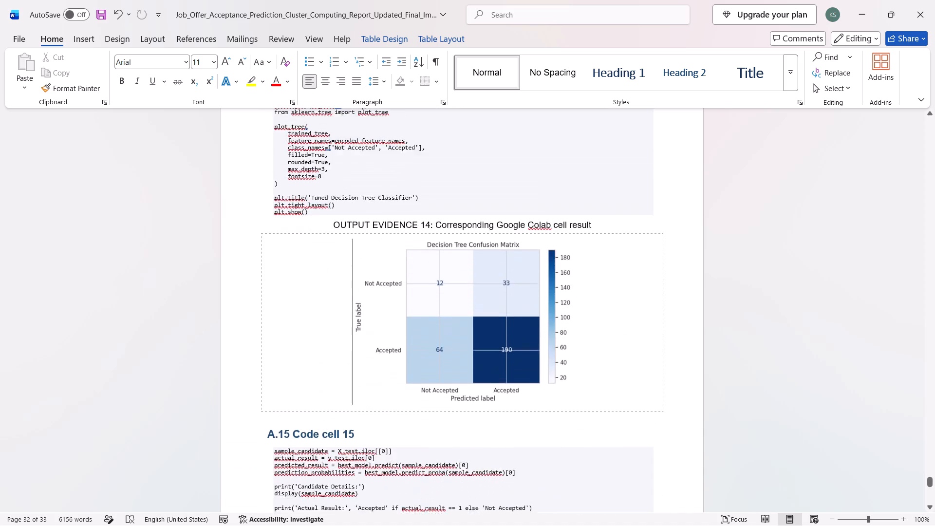
{"action": "scroll", "coordinate": [822, 287], "scroll_direction": "down", "scroll_amount": 16}
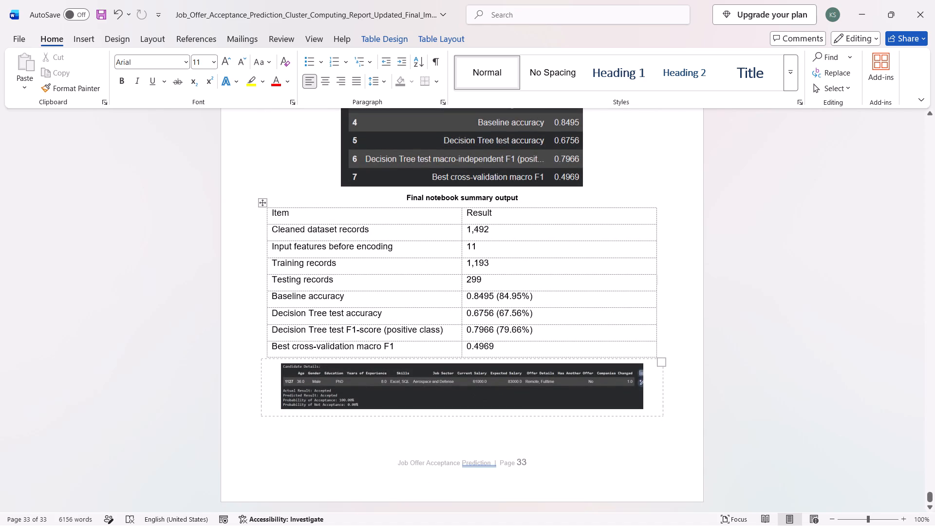
{"action": "scroll", "coordinate": [822, 287], "scroll_direction": "up", "scroll_amount": 11}
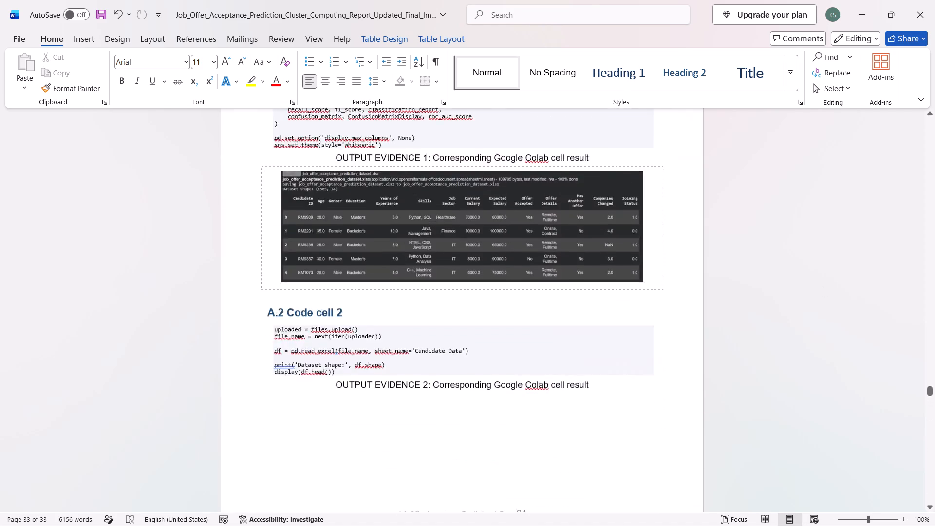
Delete the sentence about running the notebook in Google Colab and uploading the Excel workbook from the Appendix A introduction.
{"action": "scroll", "coordinate": [822, 287], "scroll_direction": "up", "scroll_amount": 2}
{"action": "scroll", "coordinate": [822, 287], "scroll_direction": "down", "scroll_amount": 2}
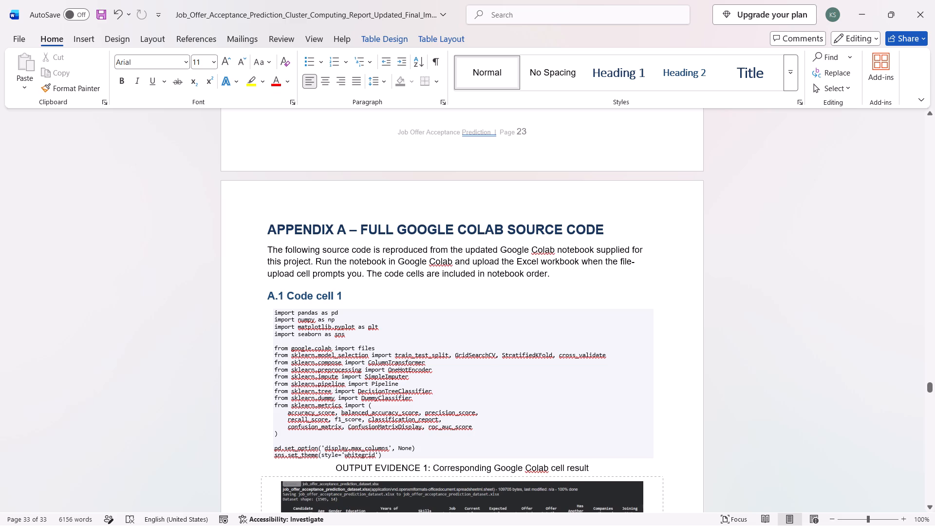
{"action": "left_click_drag", "start_coordinate": [316, 256], "coordinate": [359, 269]}
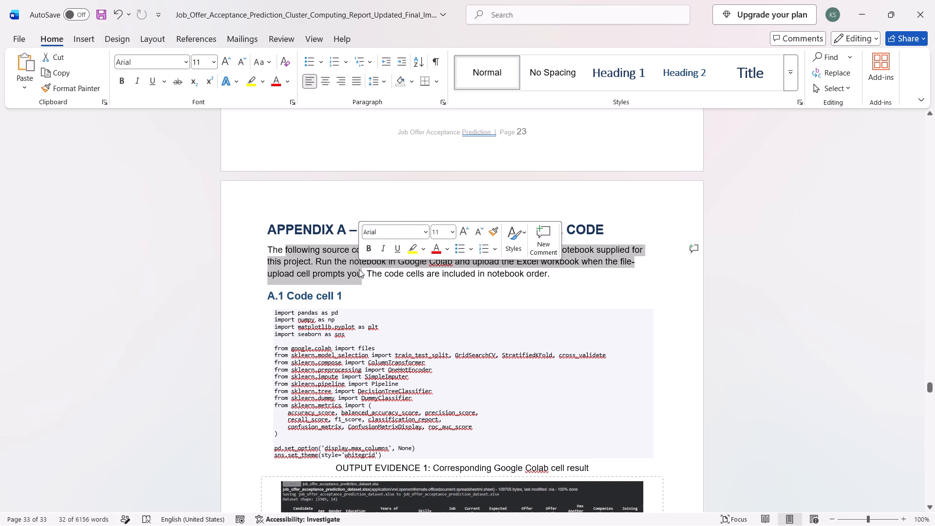
{"action": "left_click", "coordinate": [359, 269]}
{"action": "left_click_drag", "start_coordinate": [360, 273], "coordinate": [346, 263]}
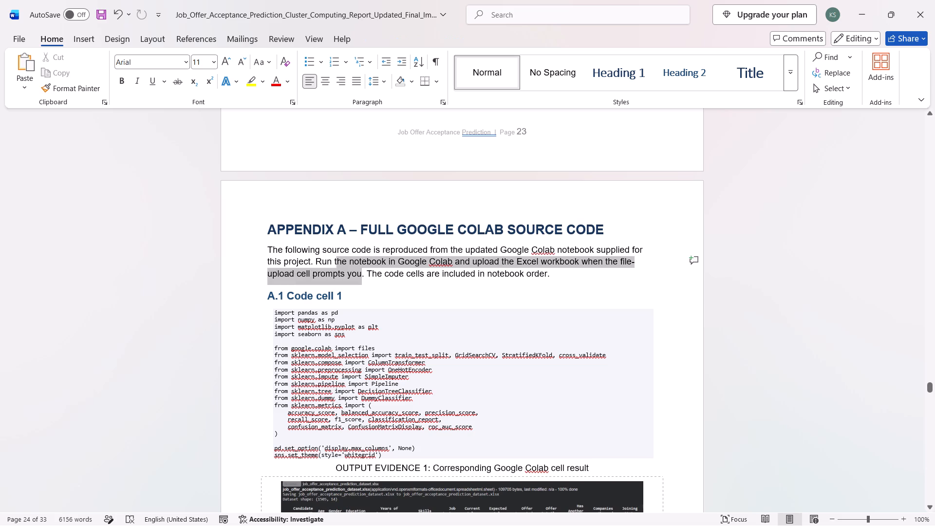
{"action": "left_click_drag", "start_coordinate": [346, 263], "coordinate": [338, 262]}
{"action": "key", "text": "BackSpace"}
{"action": "key", "text": "BackSpace"}
{"action": "key", "text": "BackSpace"}
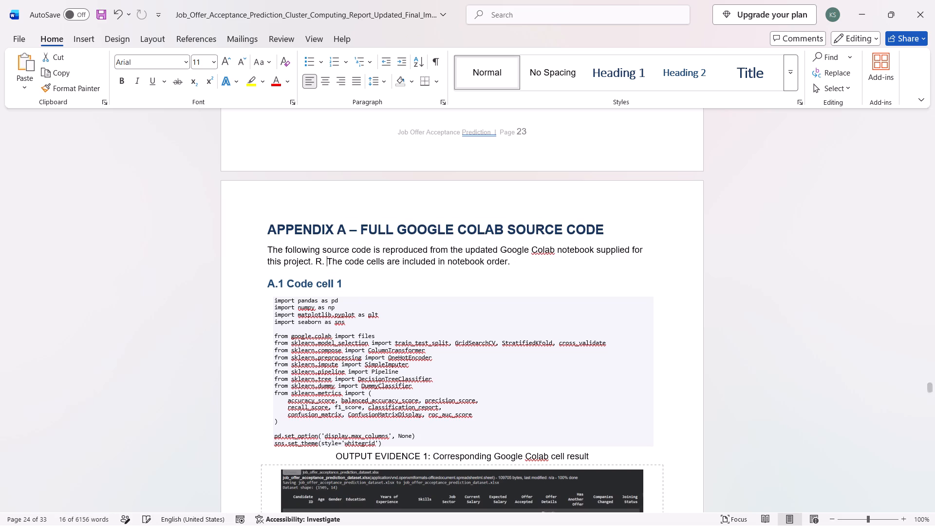
{"action": "key", "text": "BackSpace"}
{"action": "key", "text": "BackSpace"}
{"action": "key", "text": "BackSpace"}
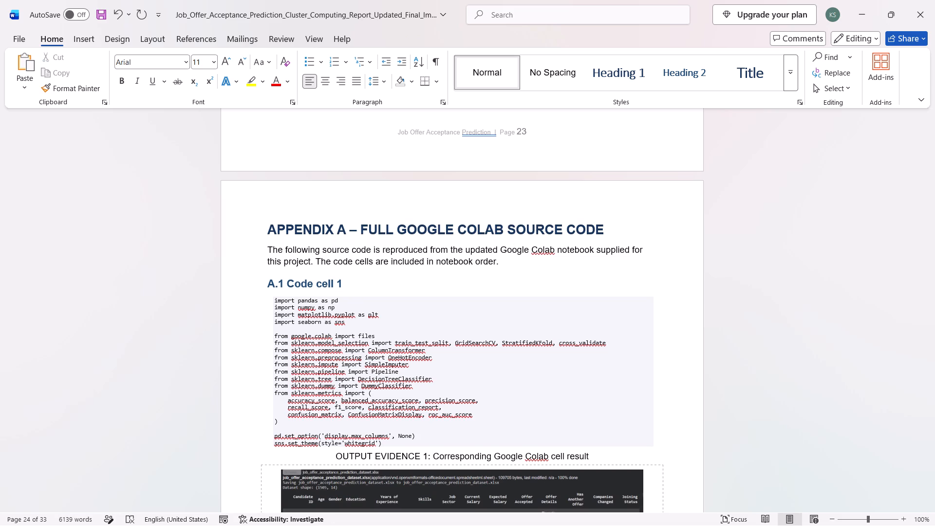
Review the text and page layout from the References back through the Conclusion, Future Enhancements and Limitations to section 14.2.
{"action": "scroll", "coordinate": [338, 262], "scroll_direction": "up", "scroll_amount": 1}
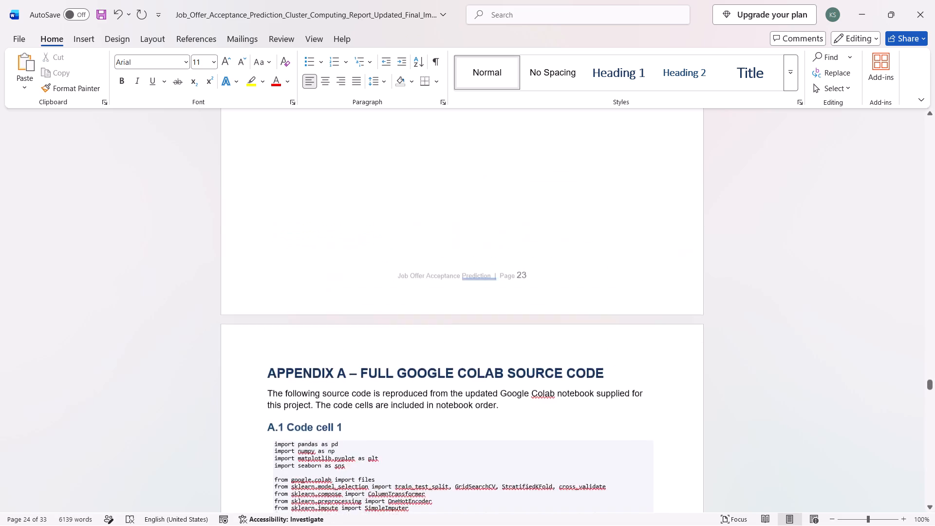
{"action": "scroll", "coordinate": [338, 262], "scroll_direction": "up", "scroll_amount": 4}
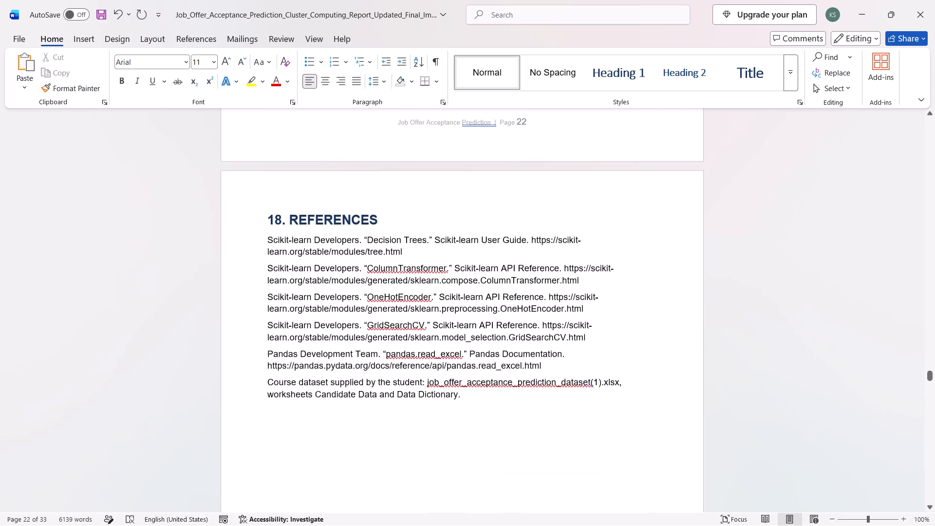
{"action": "scroll", "coordinate": [338, 262], "scroll_direction": "up", "scroll_amount": 1}
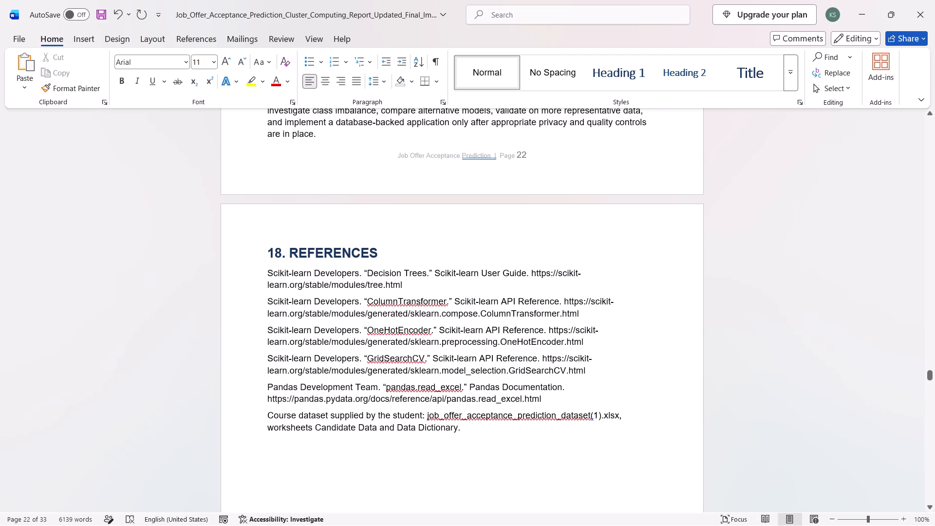
{"action": "scroll", "coordinate": [404, 297], "scroll_direction": "up", "scroll_amount": 2}
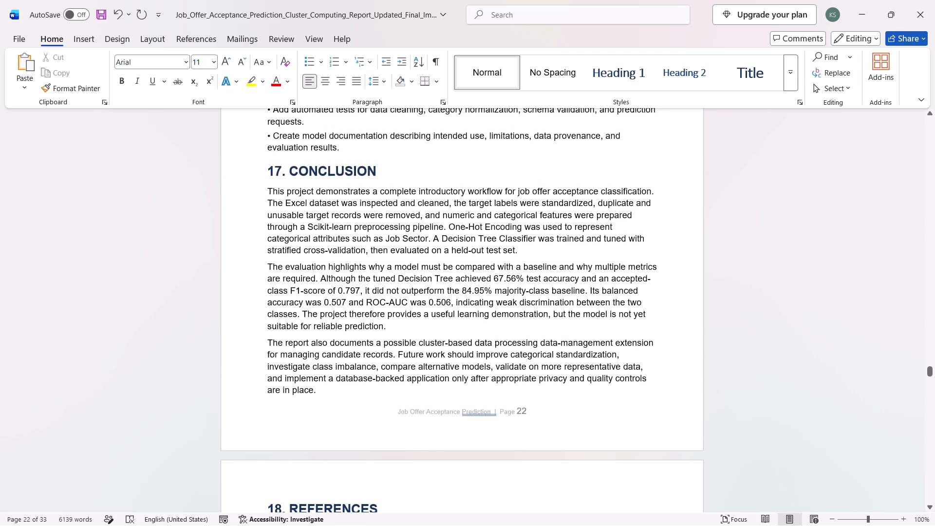
{"action": "scroll", "coordinate": [404, 297], "scroll_direction": "up", "scroll_amount": 1}
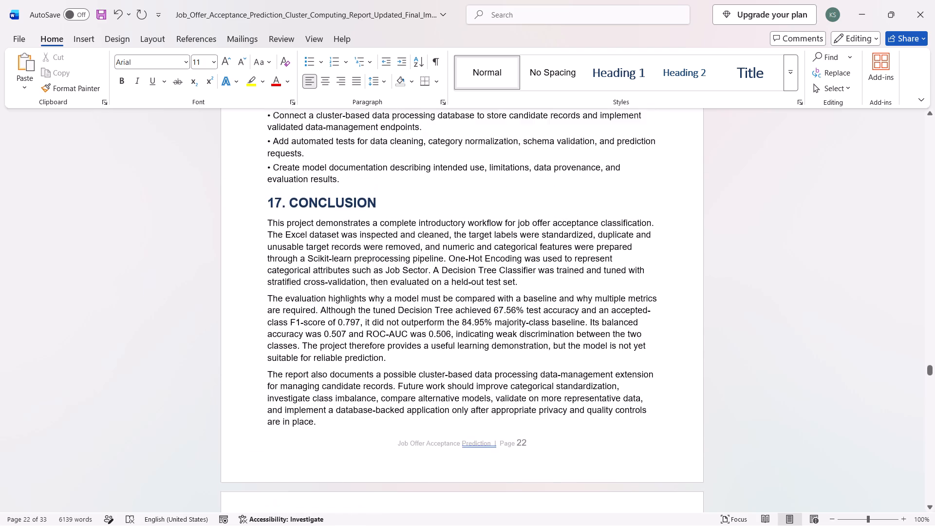
{"action": "scroll", "coordinate": [404, 297], "scroll_direction": "up", "scroll_amount": 3}
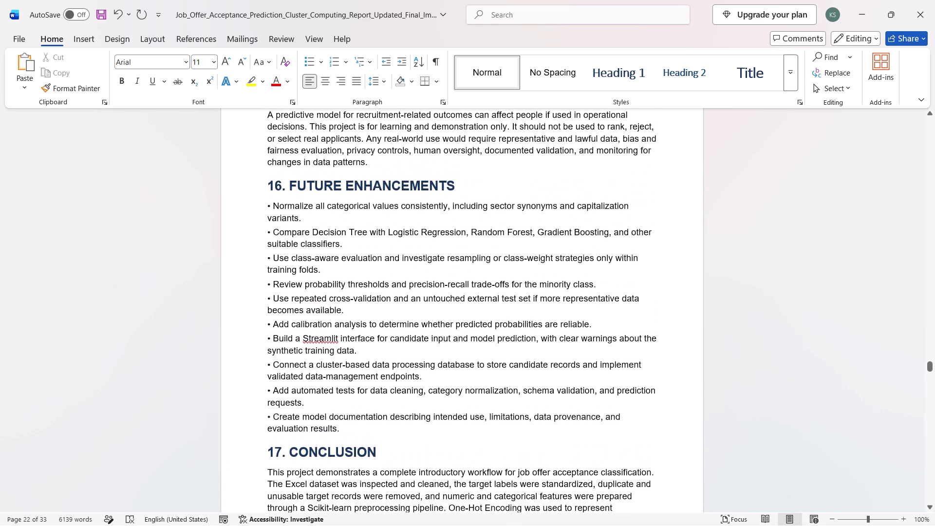
{"action": "scroll", "coordinate": [404, 297], "scroll_direction": "up", "scroll_amount": 2}
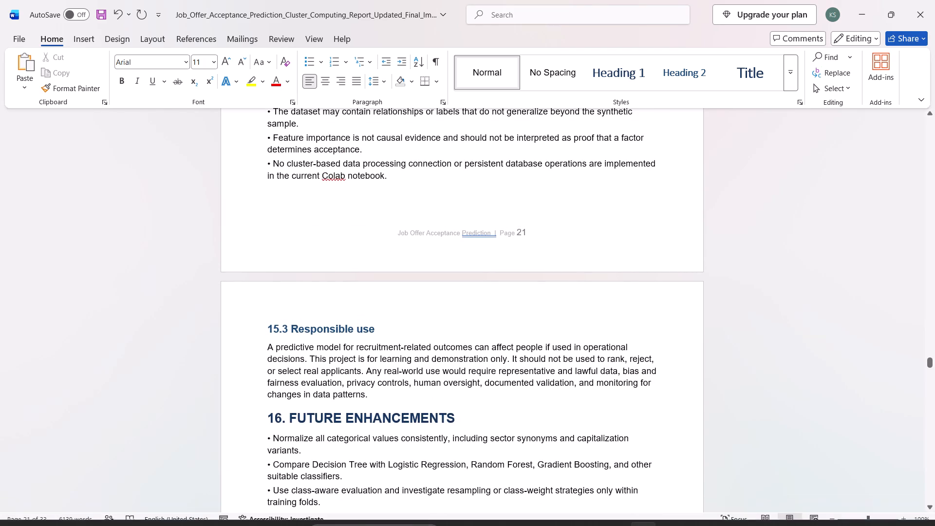
{"action": "scroll", "coordinate": [427, 376], "scroll_direction": "up", "scroll_amount": 2}
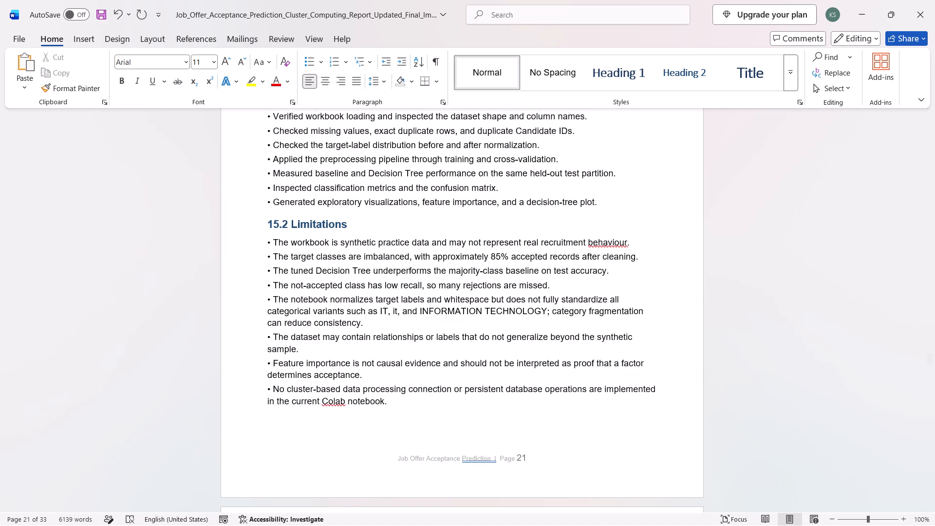
{"action": "scroll", "coordinate": [427, 376], "scroll_direction": "up", "scroll_amount": 2}
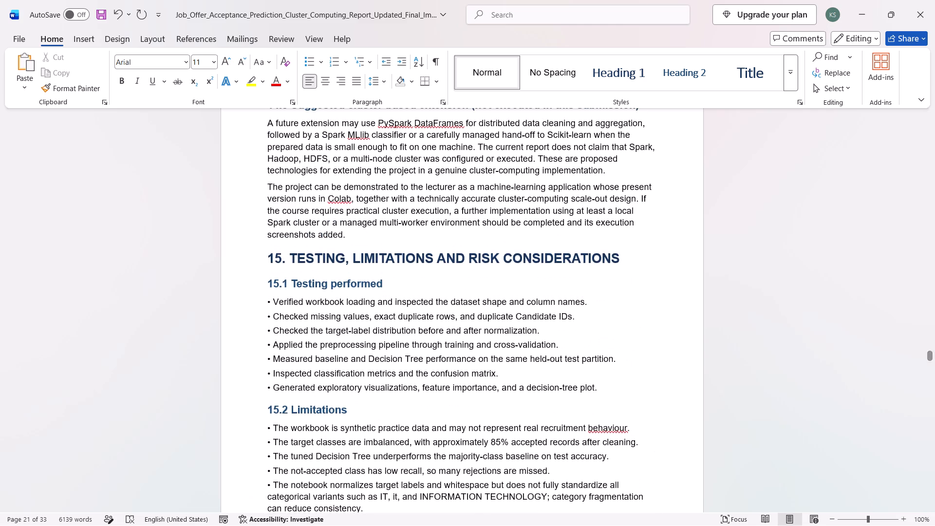
{"action": "scroll", "coordinate": [427, 376], "scroll_direction": "up", "scroll_amount": 2}
{"action": "scroll", "coordinate": [427, 376], "scroll_direction": "down", "scroll_amount": 1}
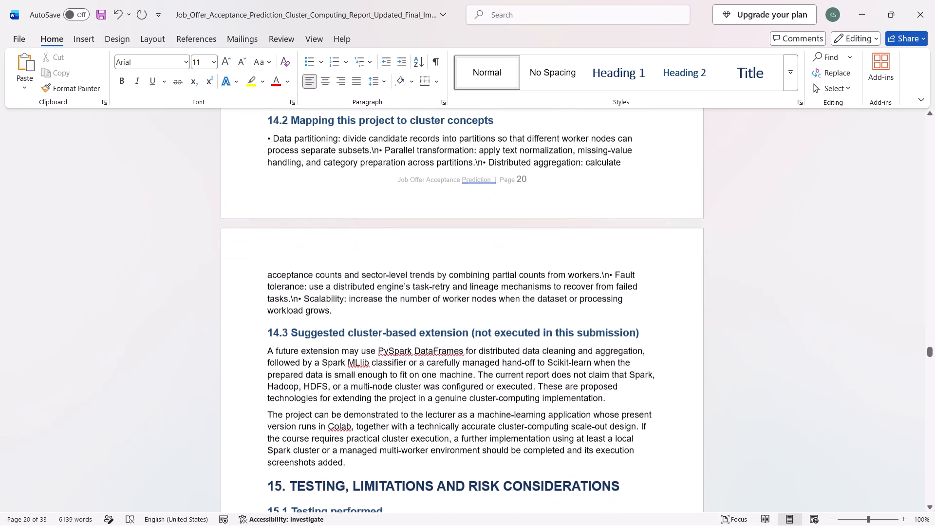
{"action": "scroll", "coordinate": [427, 376], "scroll_direction": "down", "scroll_amount": 1}
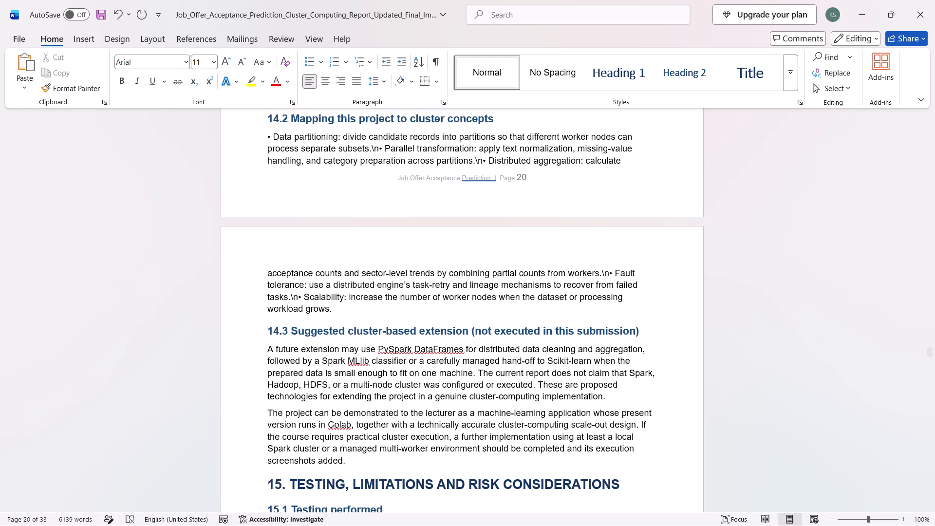
{"action": "scroll", "coordinate": [427, 376], "scroll_direction": "down", "scroll_amount": 1}
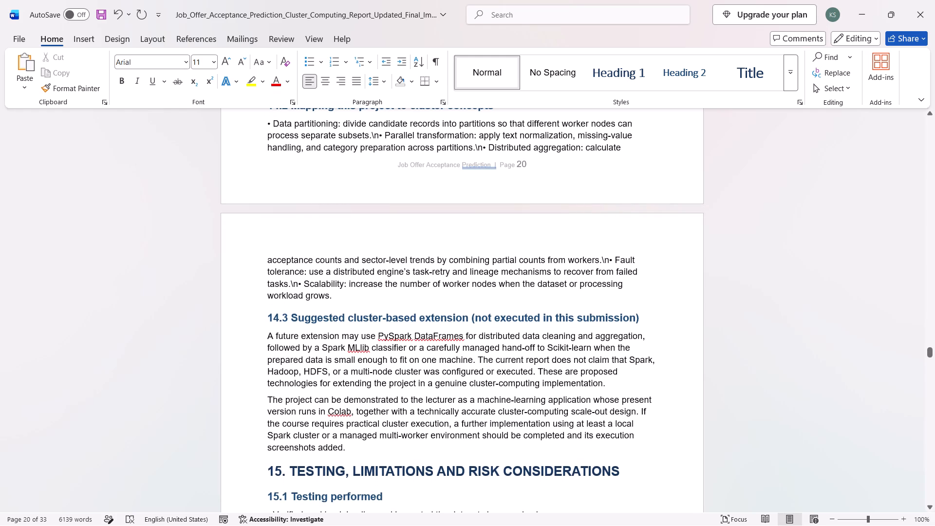
Look over the cover page, table of contents, list of figures and the start of the Introduction, plus the appendix pages.
{"action": "scroll", "coordinate": [347, 447], "scroll_direction": "up", "scroll_amount": 20}
{"action": "scroll", "coordinate": [347, 447], "scroll_direction": "up", "scroll_amount": 17}
{"action": "scroll", "coordinate": [347, 447], "scroll_direction": "up", "scroll_amount": 6}
{"action": "scroll", "coordinate": [347, 447], "scroll_direction": "down", "scroll_amount": 2}
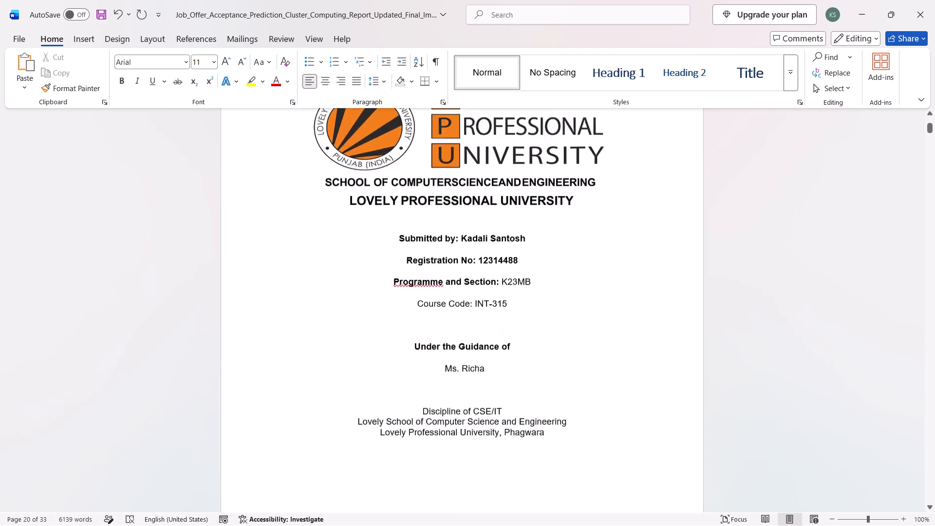
{"action": "scroll", "coordinate": [347, 447], "scroll_direction": "down", "scroll_amount": 9}
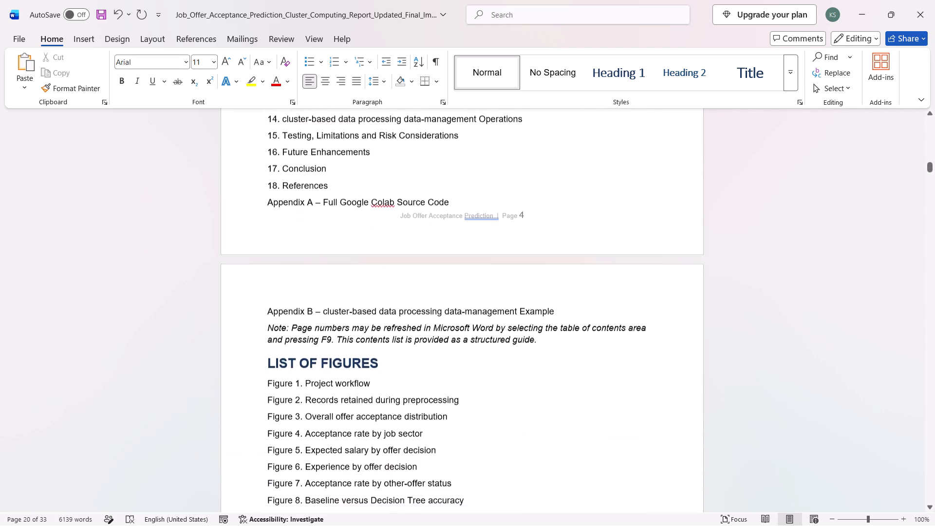
{"action": "scroll", "coordinate": [347, 447], "scroll_direction": "down", "scroll_amount": 5}
{"action": "scroll", "coordinate": [347, 447], "scroll_direction": "up", "scroll_amount": 1}
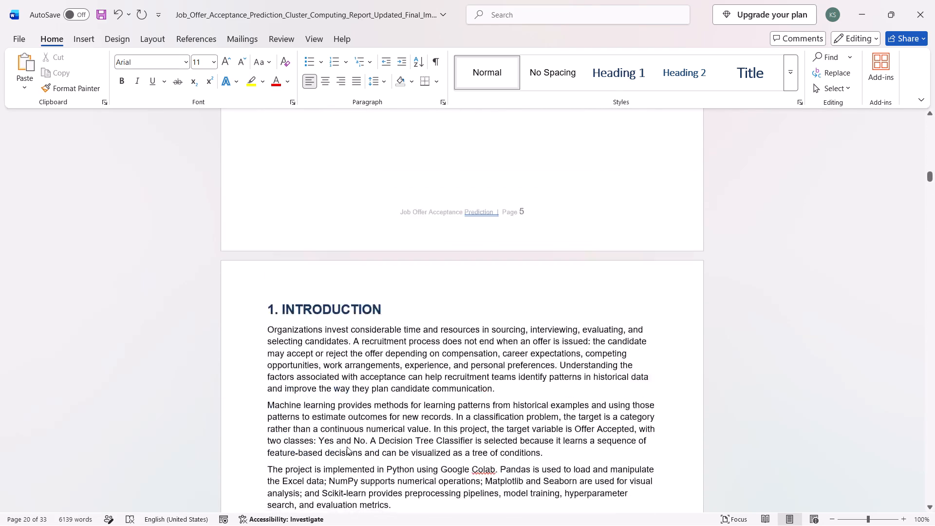
{"action": "scroll", "coordinate": [347, 447], "scroll_direction": "up", "scroll_amount": 3}
{"action": "scroll", "coordinate": [347, 447], "scroll_direction": "down", "scroll_amount": 1}
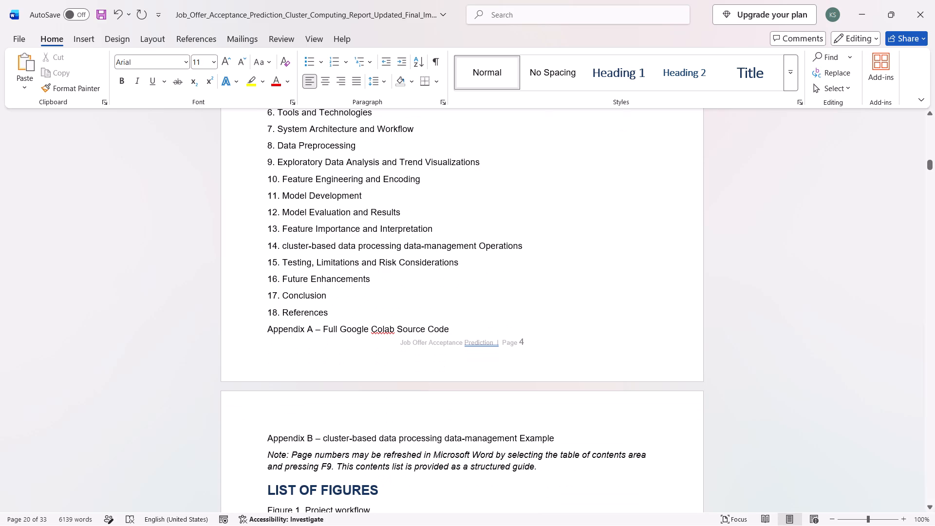
{"action": "scroll", "coordinate": [347, 447], "scroll_direction": "down", "scroll_amount": 3}
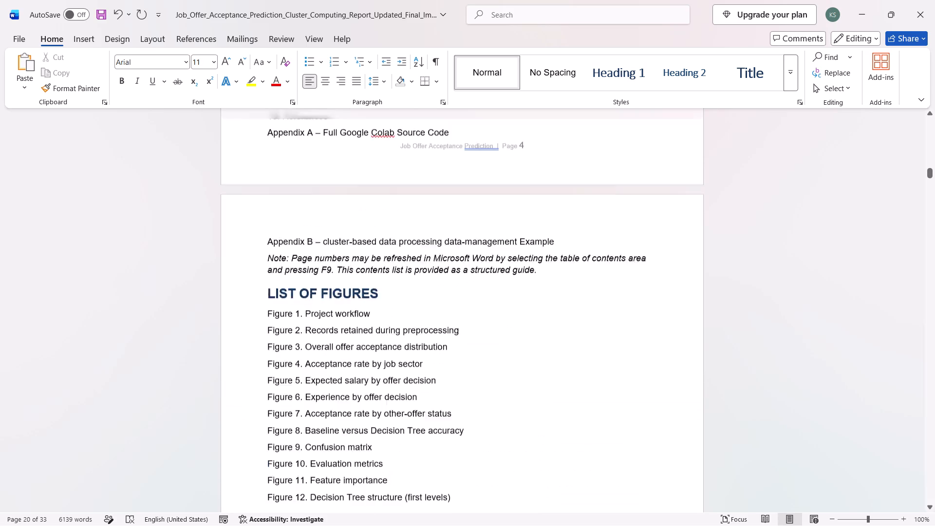
{"action": "scroll", "coordinate": [347, 447], "scroll_direction": "down", "scroll_amount": 20}
{"action": "scroll", "coordinate": [347, 447], "scroll_direction": "down", "scroll_amount": 7}
{"action": "scroll", "coordinate": [347, 447], "scroll_direction": "up", "scroll_amount": 3}
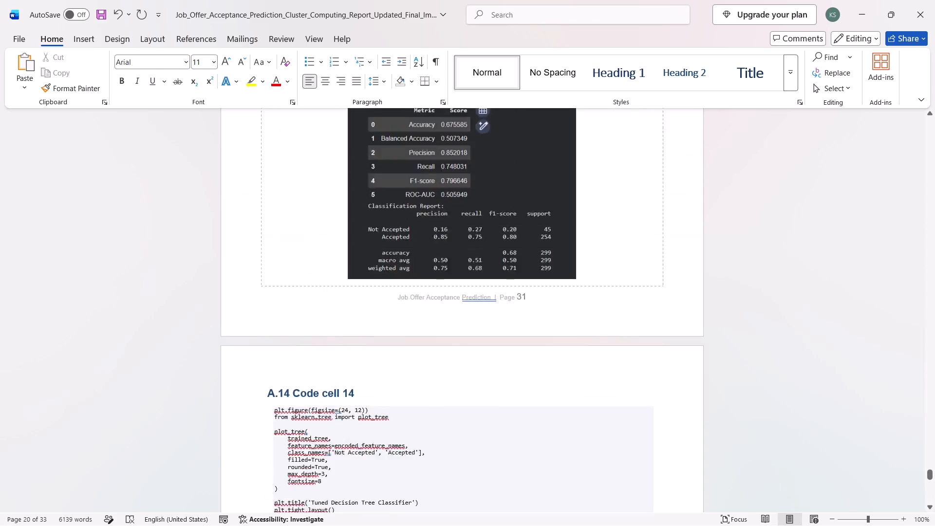
Review section 14, Cluster Computing Relevance, with subsections 14.1 to 14.3 and the Figure 12 decision tree above it.
{"action": "scroll", "coordinate": [347, 447], "scroll_direction": "up", "scroll_amount": 11}
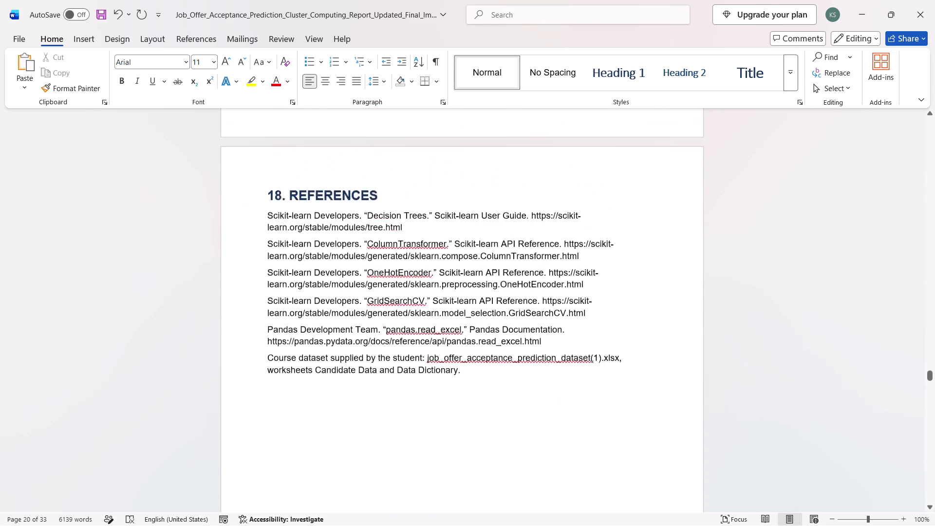
{"action": "scroll", "coordinate": [347, 447], "scroll_direction": "up", "scroll_amount": 11}
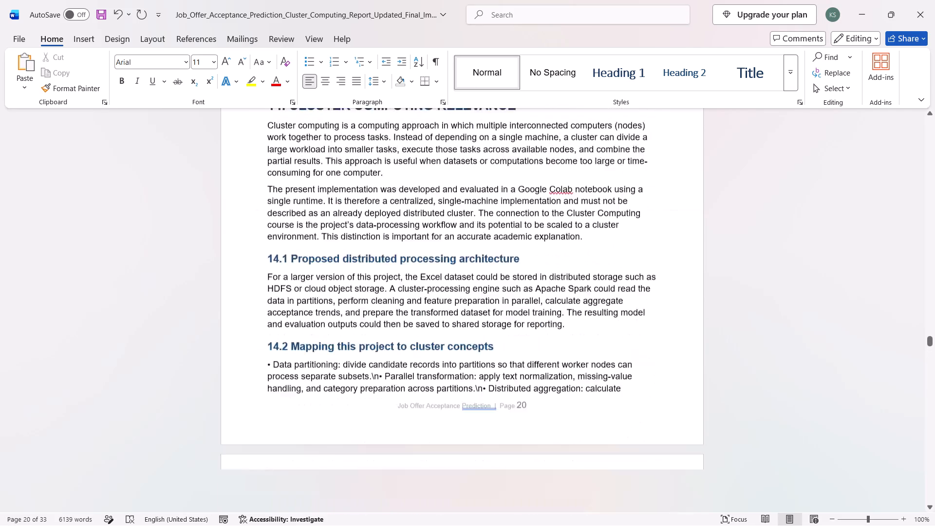
{"action": "scroll", "coordinate": [347, 447], "scroll_direction": "up", "scroll_amount": 1}
{"action": "scroll", "coordinate": [347, 447], "scroll_direction": "down", "scroll_amount": 4}
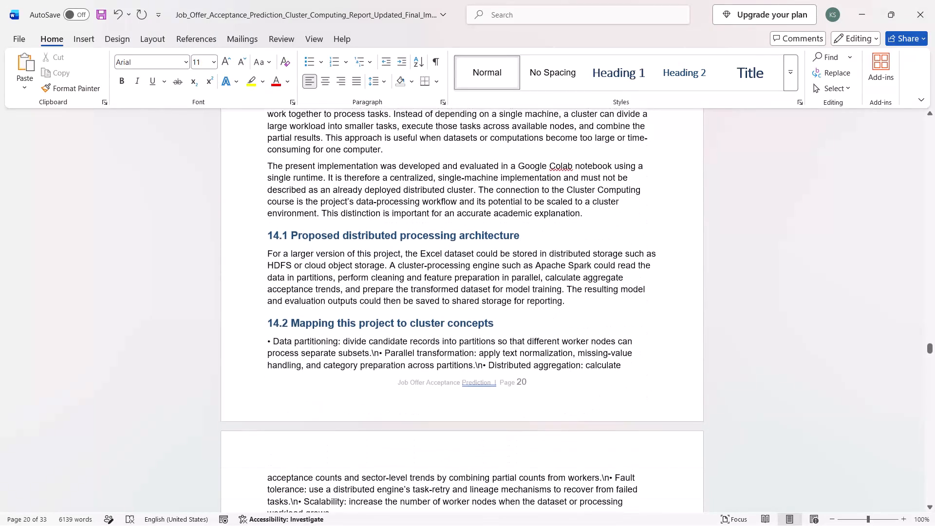
{"action": "scroll", "coordinate": [347, 447], "scroll_direction": "up", "scroll_amount": 1}
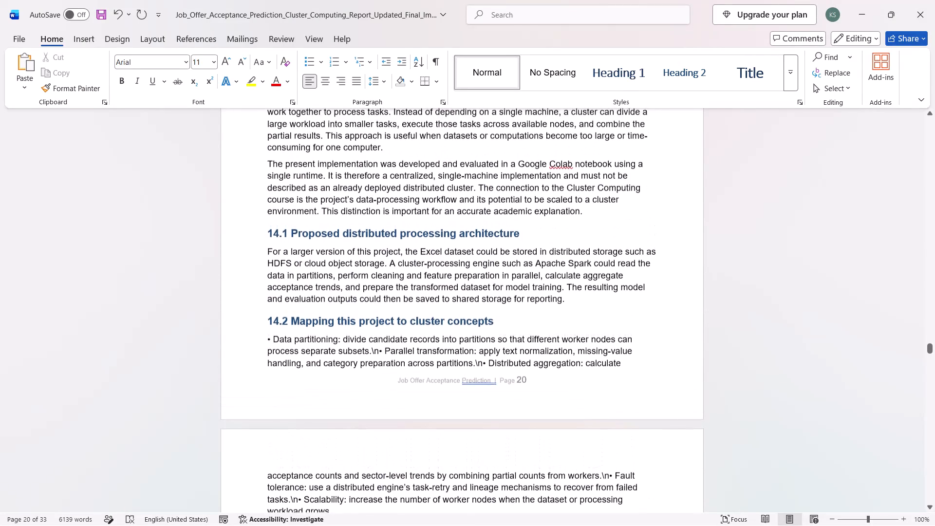
{"action": "scroll", "coordinate": [347, 447], "scroll_direction": "up", "scroll_amount": 1}
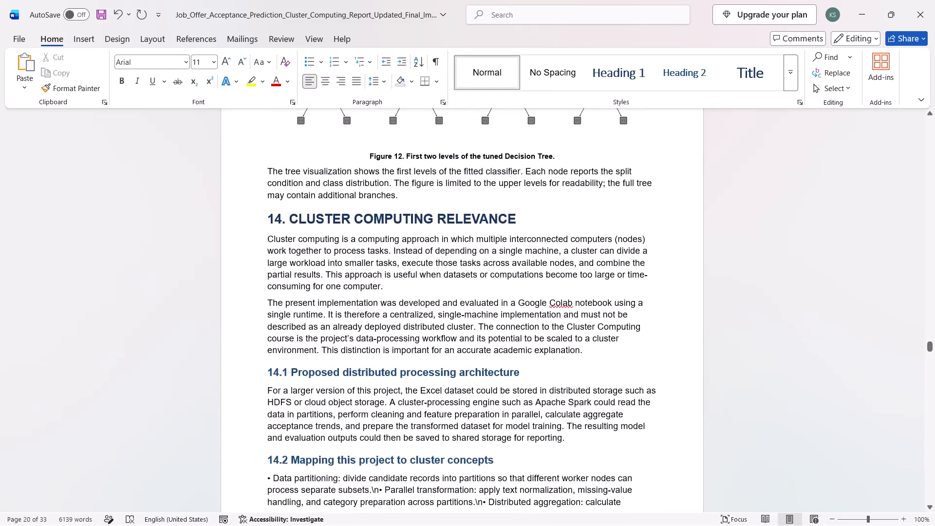
{"action": "scroll", "coordinate": [347, 447], "scroll_direction": "down", "scroll_amount": 1}
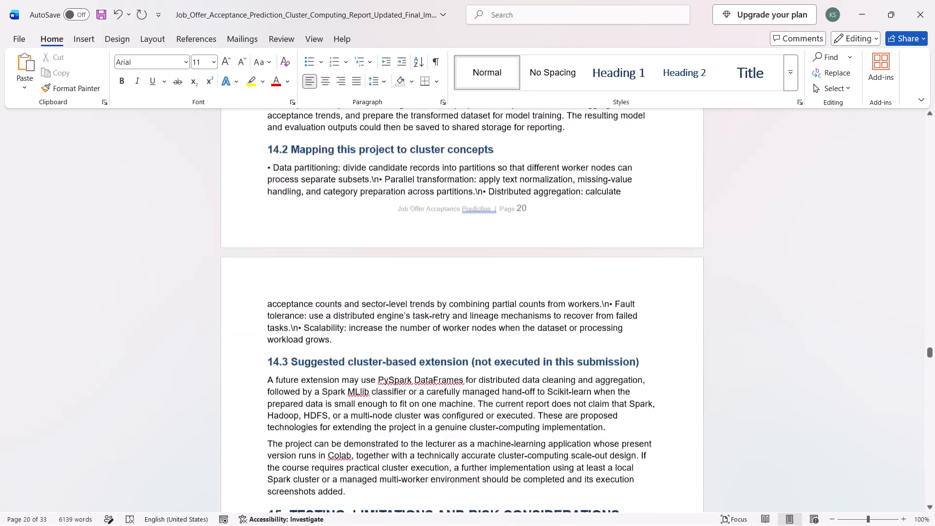
{"action": "scroll", "coordinate": [347, 447], "scroll_direction": "down", "scroll_amount": 1}
{"action": "scroll", "coordinate": [347, 447], "scroll_direction": "up", "scroll_amount": 4}
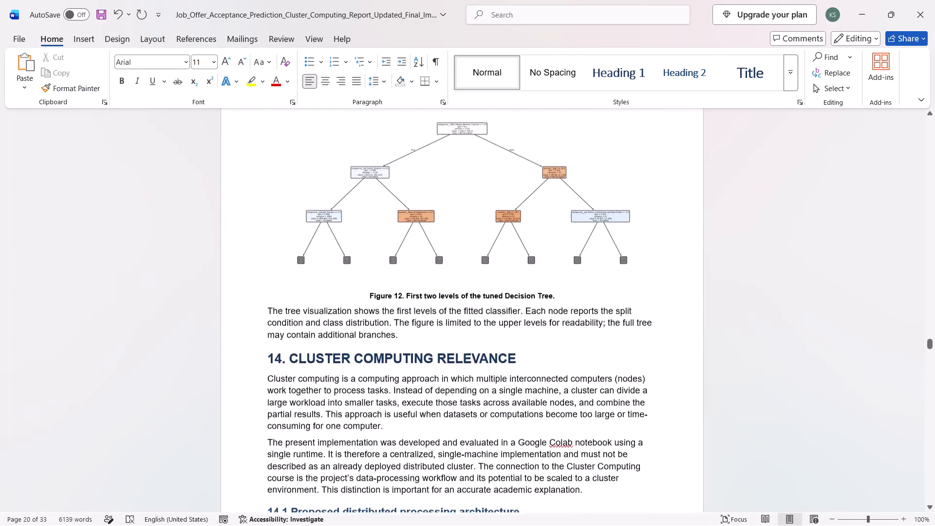
Review the layout and text from section 13, Feature Importance, back through Model Evaluation and Results to section 11, Model Development.
{"action": "scroll", "coordinate": [347, 447], "scroll_direction": "up", "scroll_amount": 5}
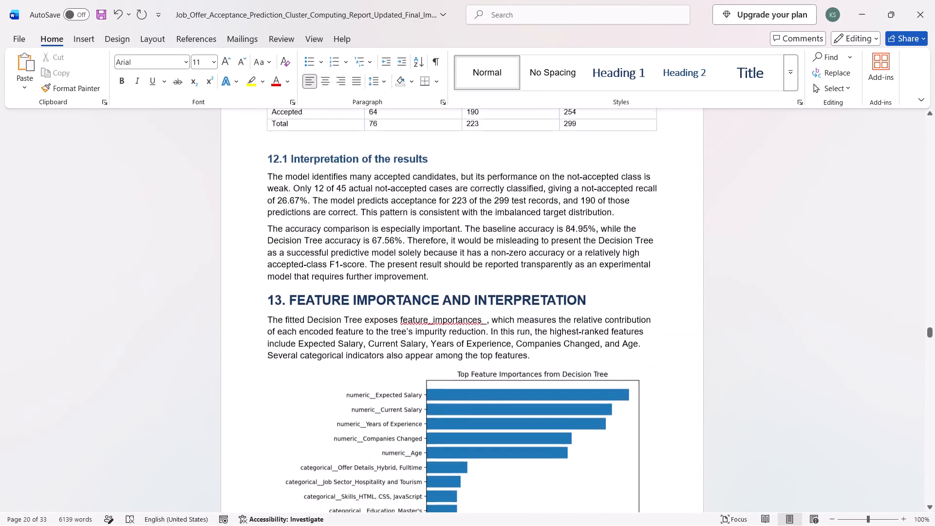
{"action": "scroll", "coordinate": [347, 447], "scroll_direction": "up", "scroll_amount": 4}
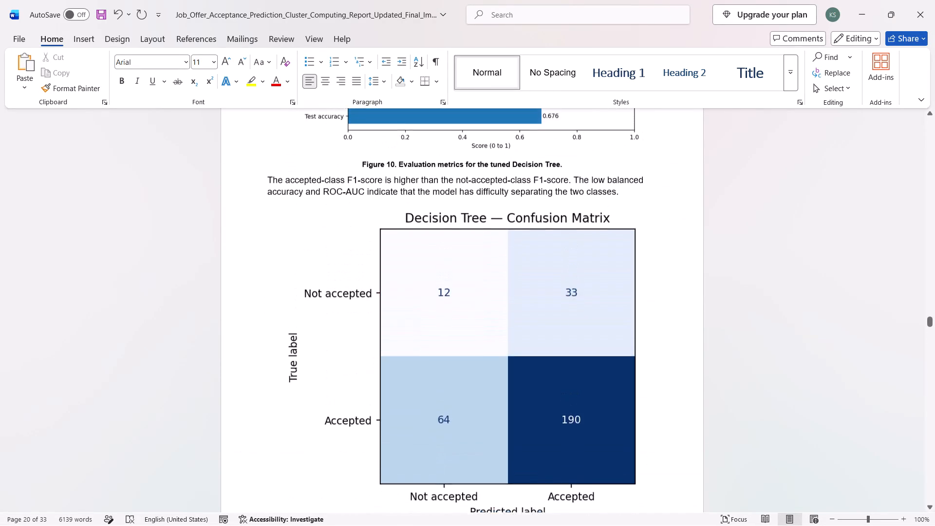
{"action": "scroll", "coordinate": [347, 447], "scroll_direction": "up", "scroll_amount": 4}
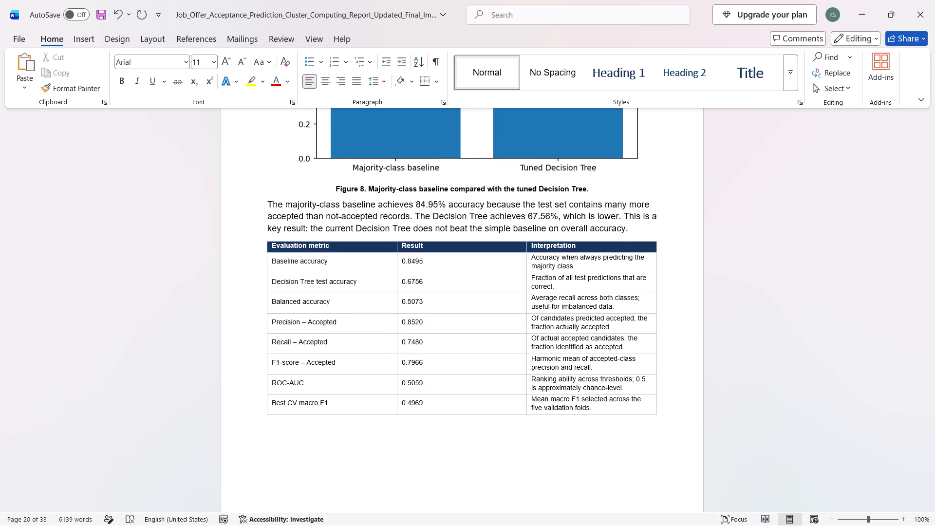
{"action": "scroll", "coordinate": [347, 447], "scroll_direction": "up", "scroll_amount": 2}
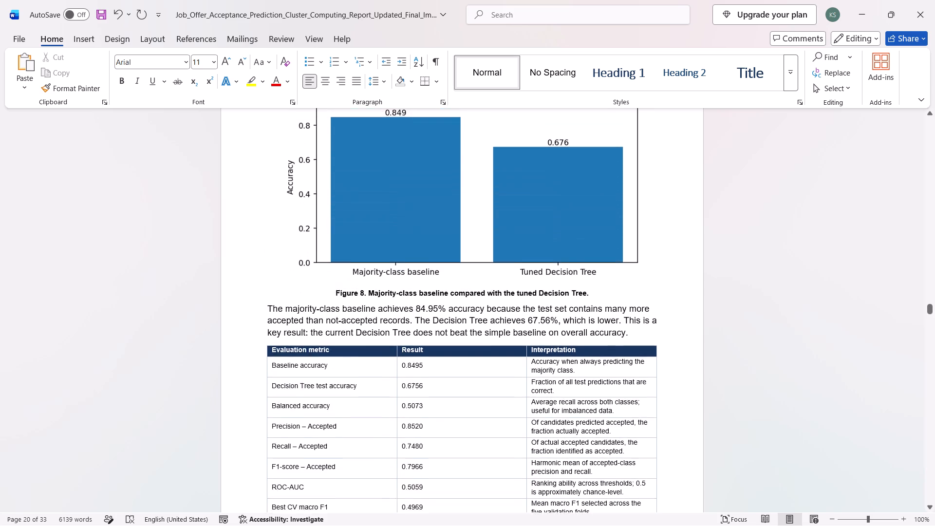
{"action": "scroll", "coordinate": [347, 447], "scroll_direction": "up", "scroll_amount": 2}
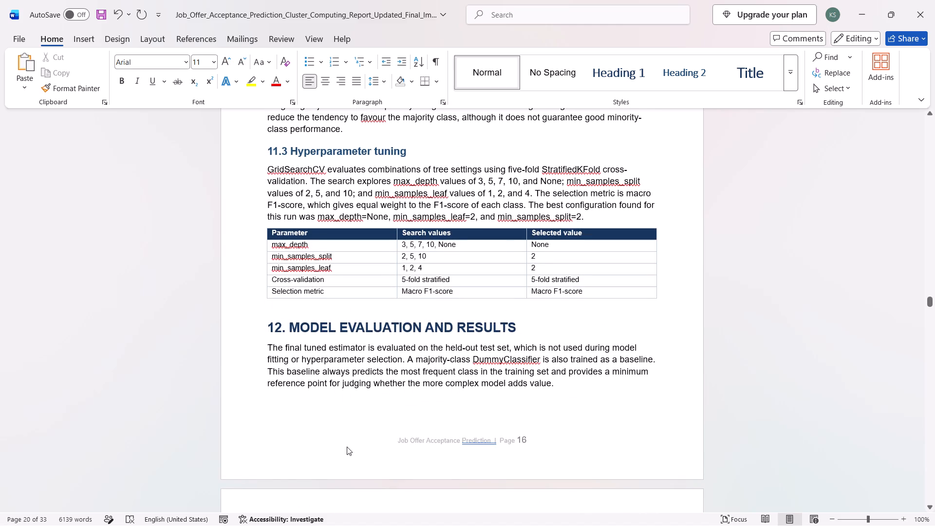
{"action": "scroll", "coordinate": [347, 447], "scroll_direction": "up", "scroll_amount": 1}
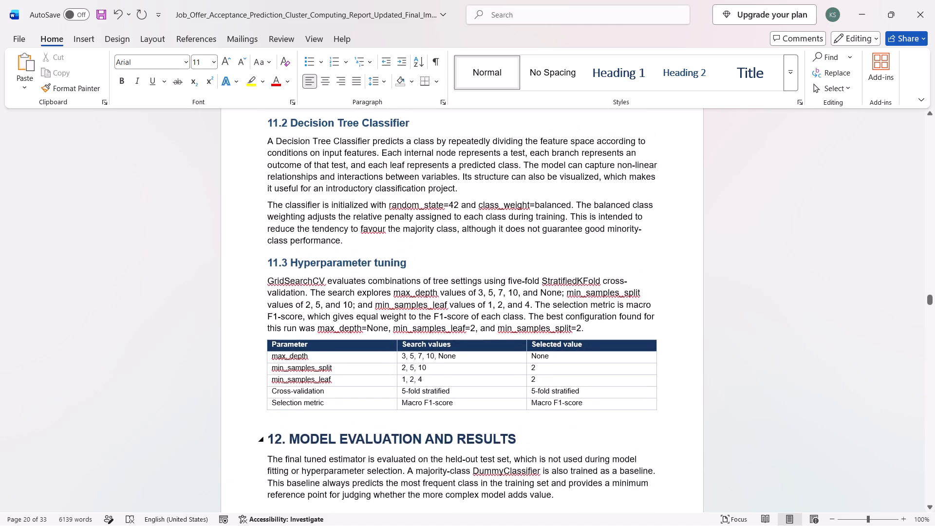
{"action": "scroll", "coordinate": [347, 447], "scroll_direction": "up", "scroll_amount": 3}
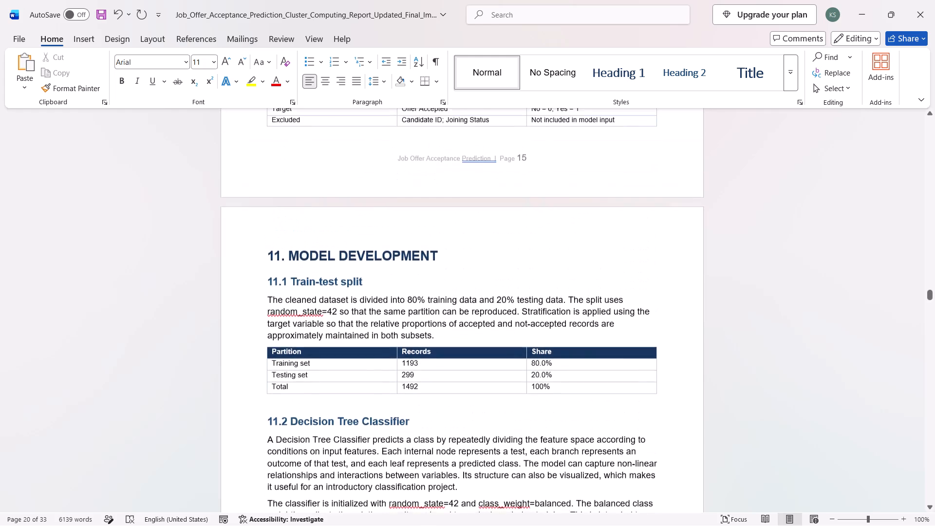
{"action": "scroll", "coordinate": [347, 447], "scroll_direction": "up", "scroll_amount": 1}
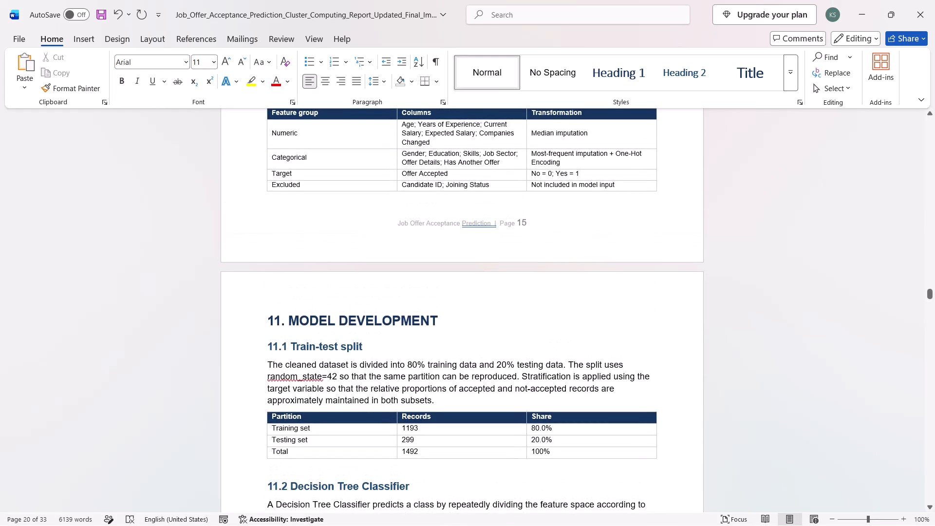
{"action": "scroll", "coordinate": [347, 447], "scroll_direction": "up", "scroll_amount": 3}
Check the pages from the dashboard screenshots back to Scope and Significance, including the link placeholders under 5.1 Project resource links.
{"action": "scroll", "coordinate": [347, 447], "scroll_direction": "up", "scroll_amount": 1}
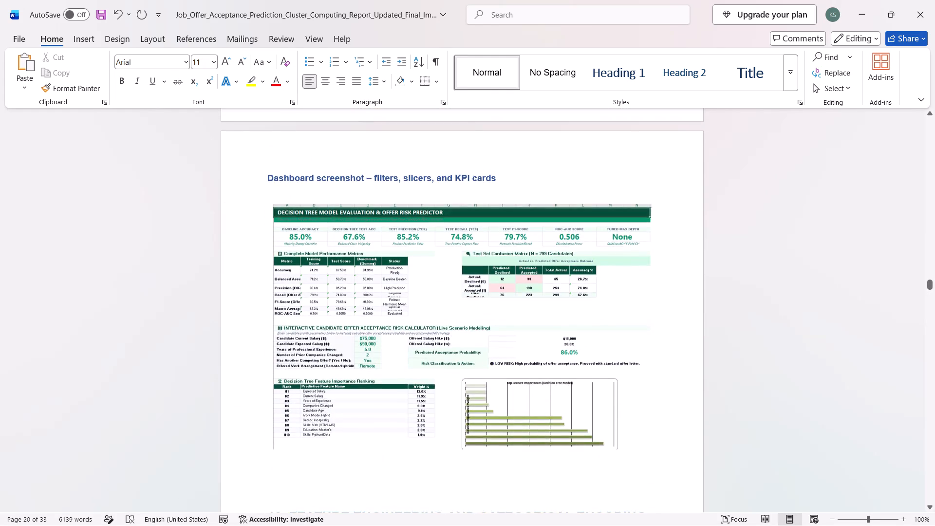
{"action": "scroll", "coordinate": [347, 447], "scroll_direction": "up", "scroll_amount": 6}
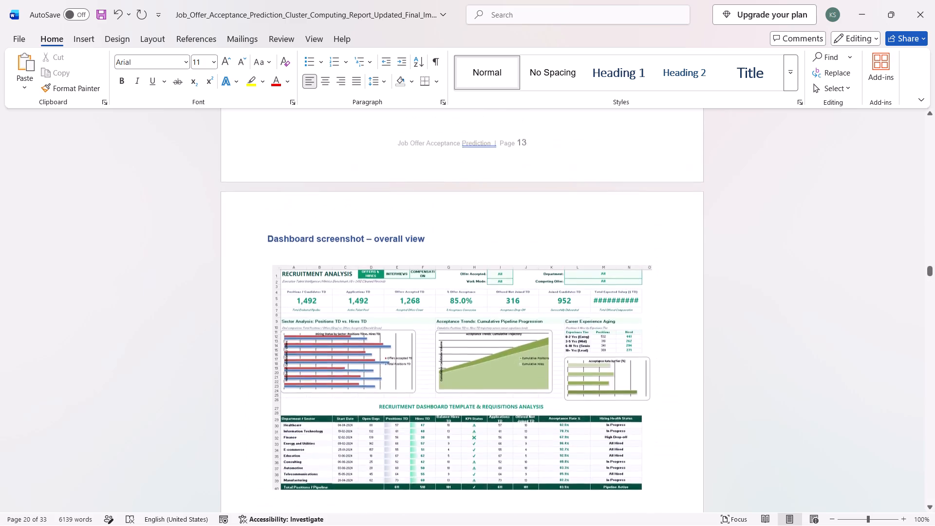
{"action": "scroll", "coordinate": [347, 447], "scroll_direction": "up", "scroll_amount": 5}
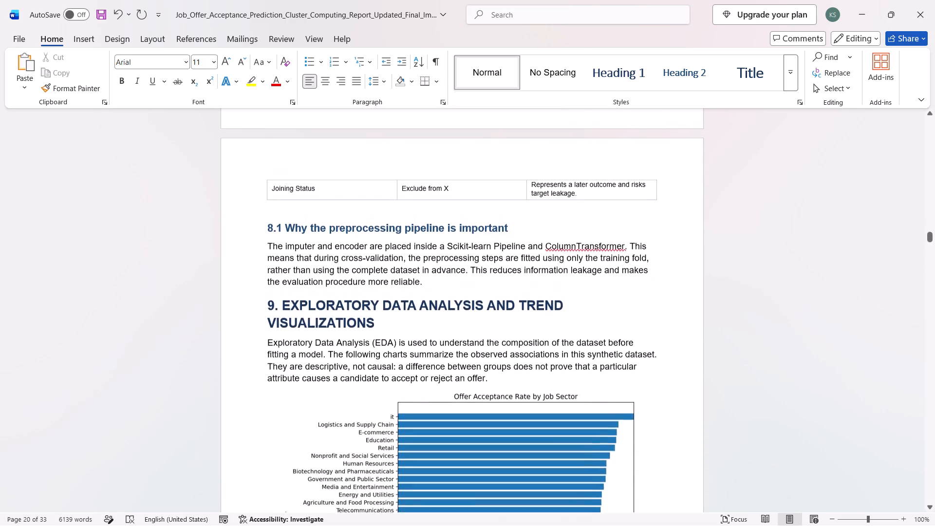
{"action": "scroll", "coordinate": [347, 447], "scroll_direction": "up", "scroll_amount": 4}
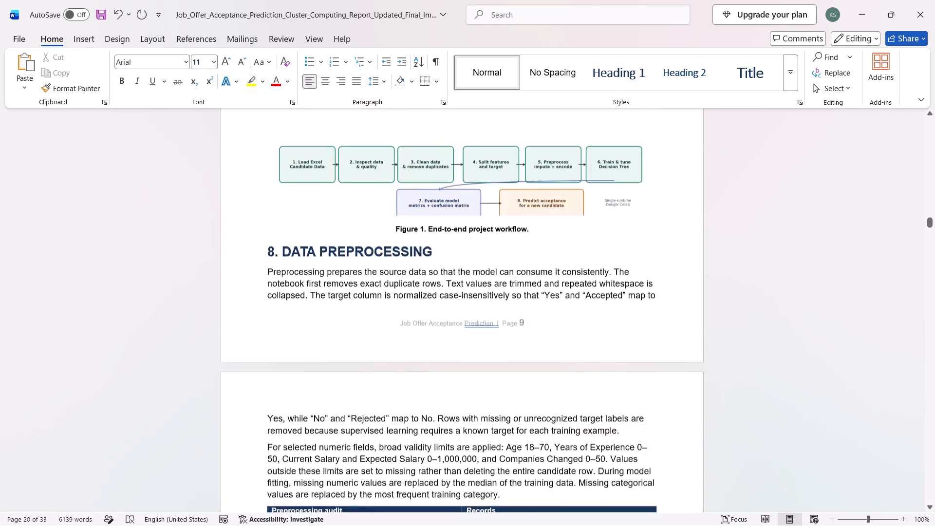
{"action": "scroll", "coordinate": [347, 447], "scroll_direction": "up", "scroll_amount": 6}
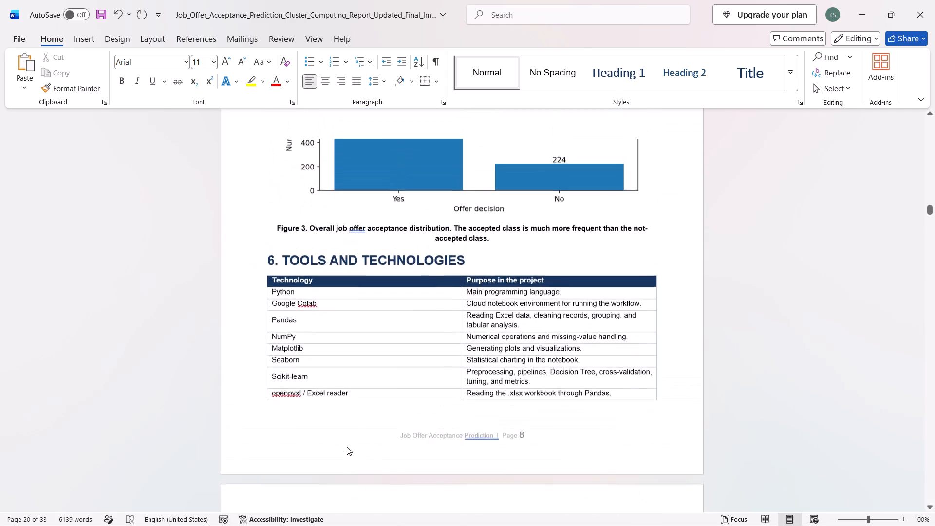
{"action": "scroll", "coordinate": [347, 447], "scroll_direction": "up", "scroll_amount": 7}
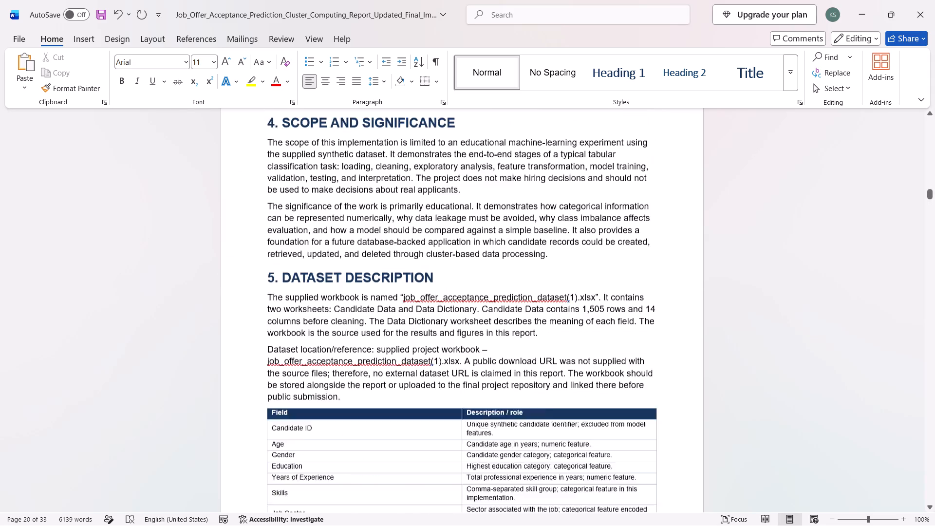
{"action": "scroll", "coordinate": [347, 447], "scroll_direction": "down", "scroll_amount": 4}
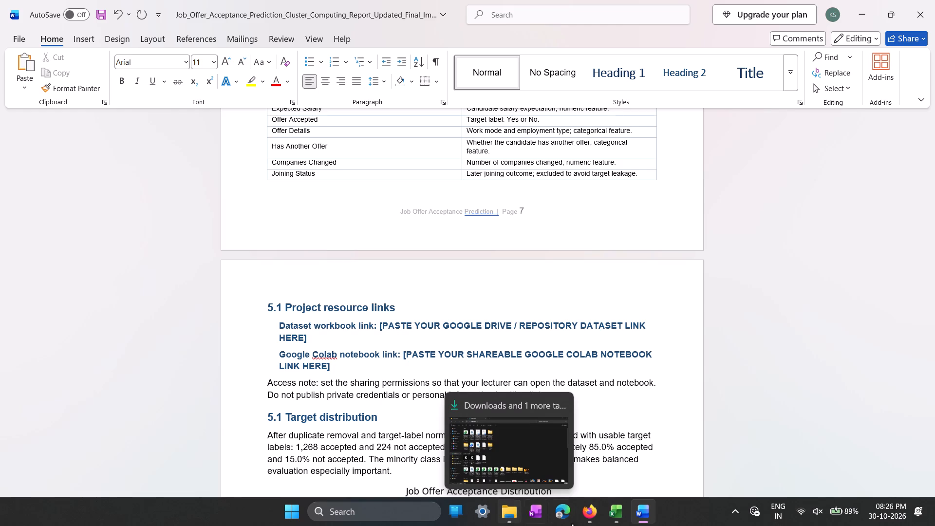
Switch to Firefox, open Google Drive in a new tab, decline the Gemini offer and change to the default Google account.
{"action": "left_click", "coordinate": [592, 525]}
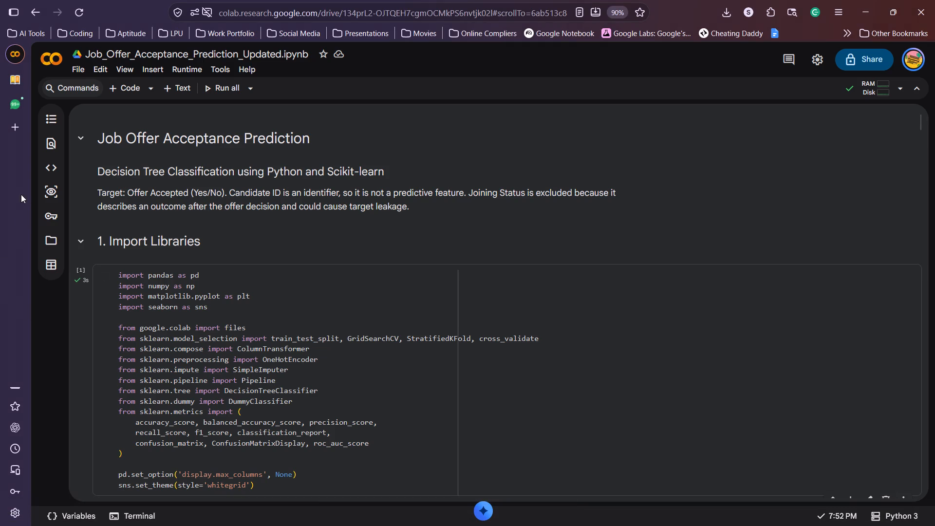
{"action": "left_click", "coordinate": [13, 130]}
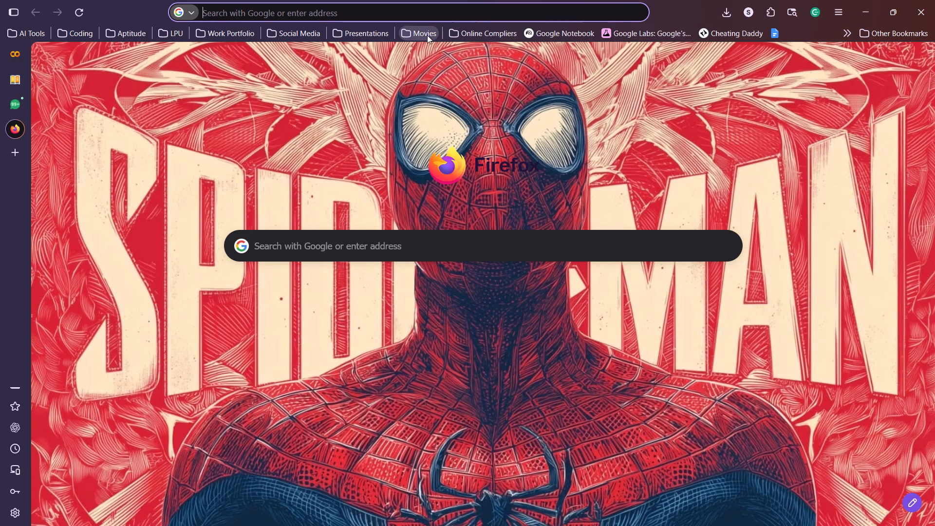
{"action": "left_click", "coordinate": [213, 35]}
{"action": "left_click", "coordinate": [227, 114]}
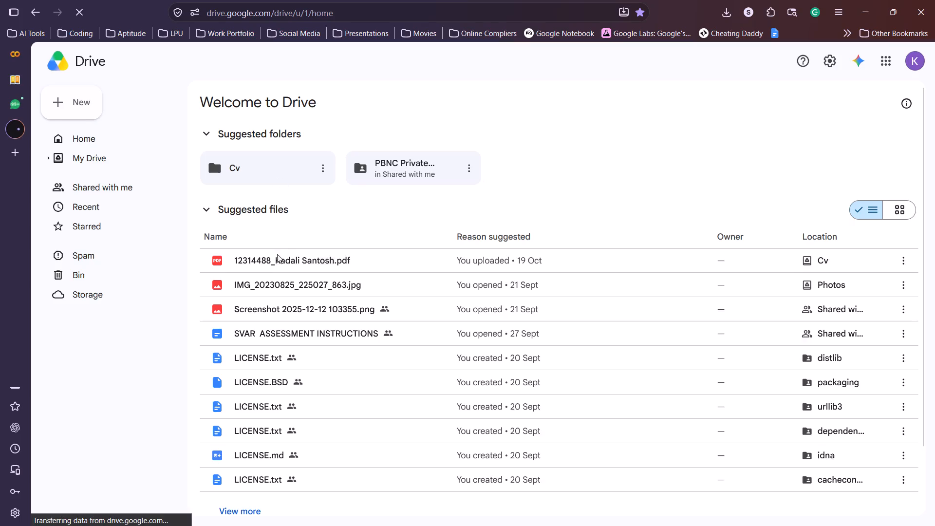
{"action": "left_click", "coordinate": [918, 58]}
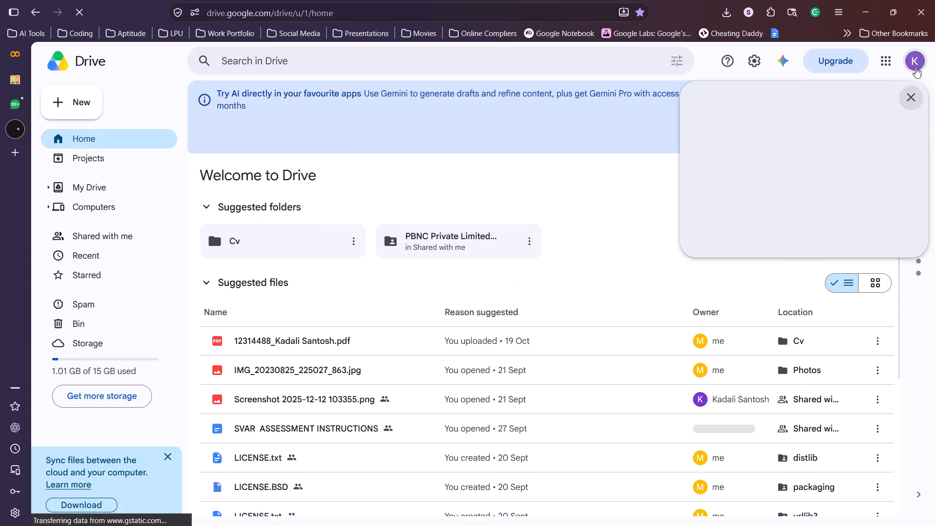
{"action": "left_click", "coordinate": [759, 179]}
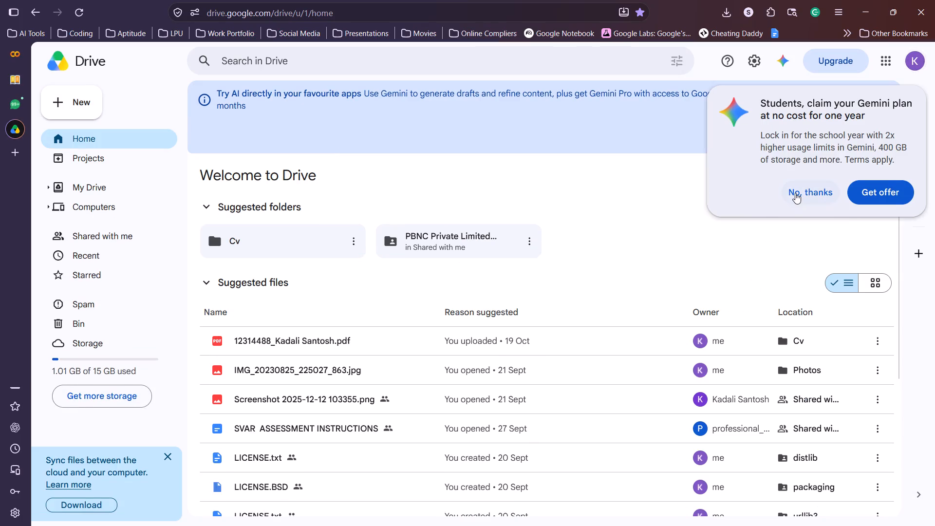
{"action": "left_click", "coordinate": [795, 193]}
{"action": "left_click", "coordinate": [911, 61]}
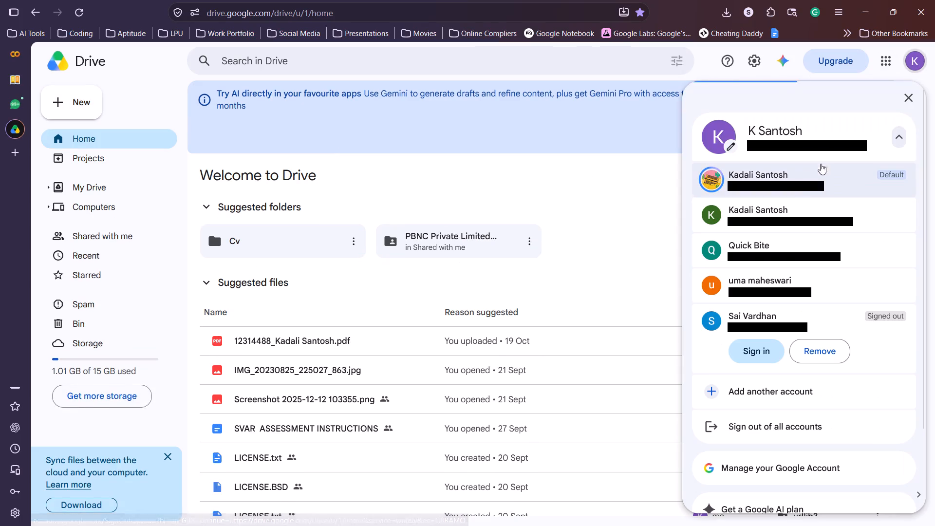
{"action": "left_click", "coordinate": [803, 184]}
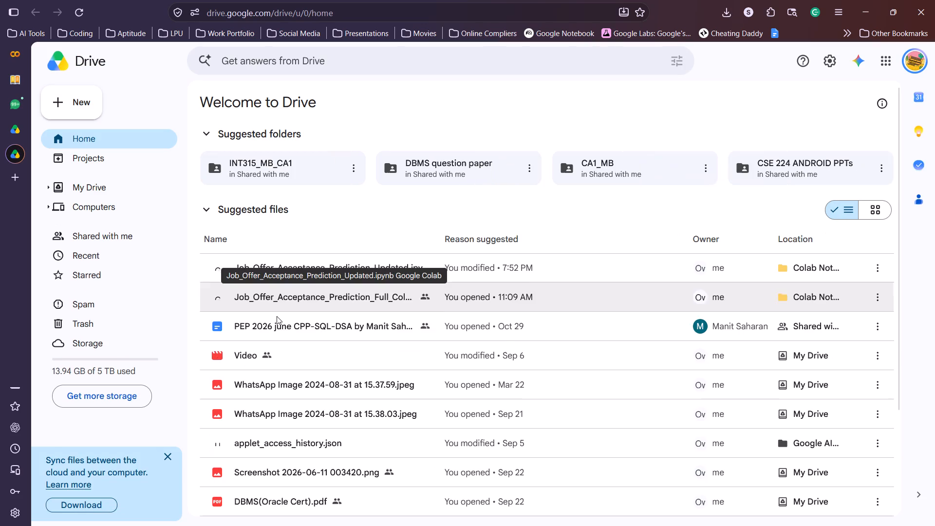
Look through the suggested files on the Drive home page, extending the list, for the project's dataset workbook and notebook.
{"action": "scroll", "coordinate": [265, 346], "scroll_direction": "down", "scroll_amount": 1}
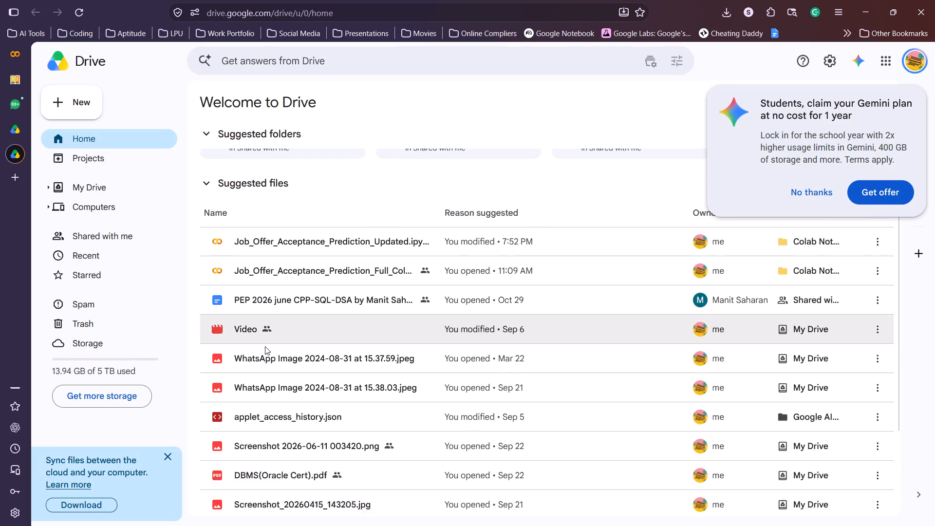
{"action": "scroll", "coordinate": [265, 346], "scroll_direction": "down", "scroll_amount": 3}
{"action": "scroll", "coordinate": [265, 346], "scroll_direction": "up", "scroll_amount": 3}
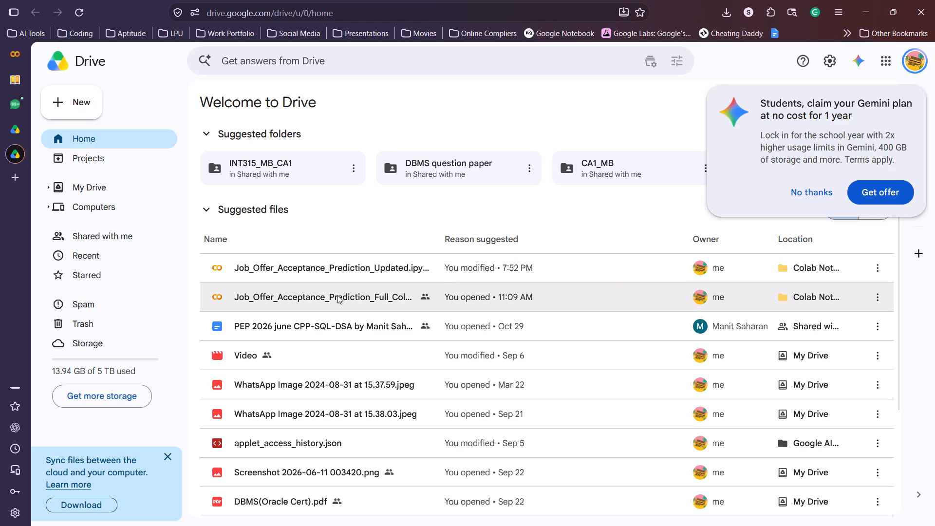
{"action": "scroll", "coordinate": [317, 381], "scroll_direction": "down", "scroll_amount": 2}
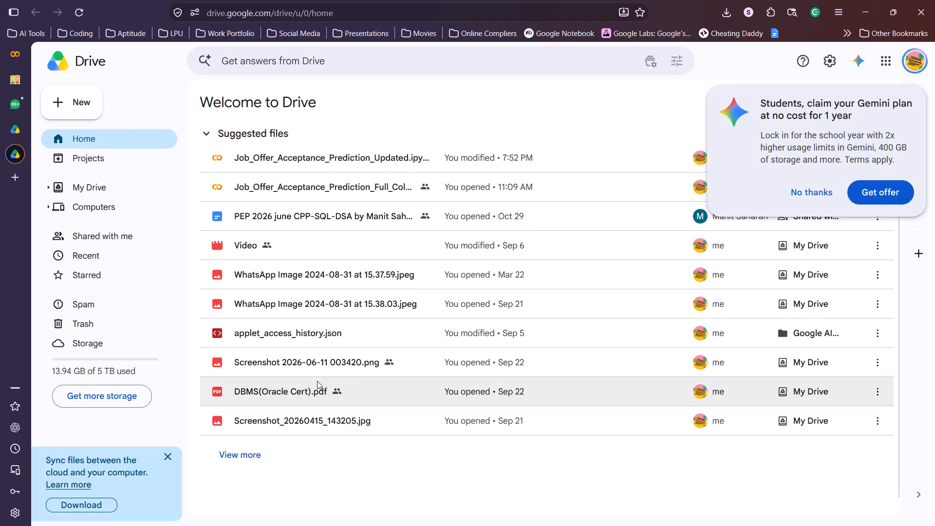
{"action": "scroll", "coordinate": [317, 381], "scroll_direction": "down", "scroll_amount": 1}
{"action": "left_click", "coordinate": [259, 435]}
{"action": "scroll", "coordinate": [259, 435], "scroll_direction": "down", "scroll_amount": 2}
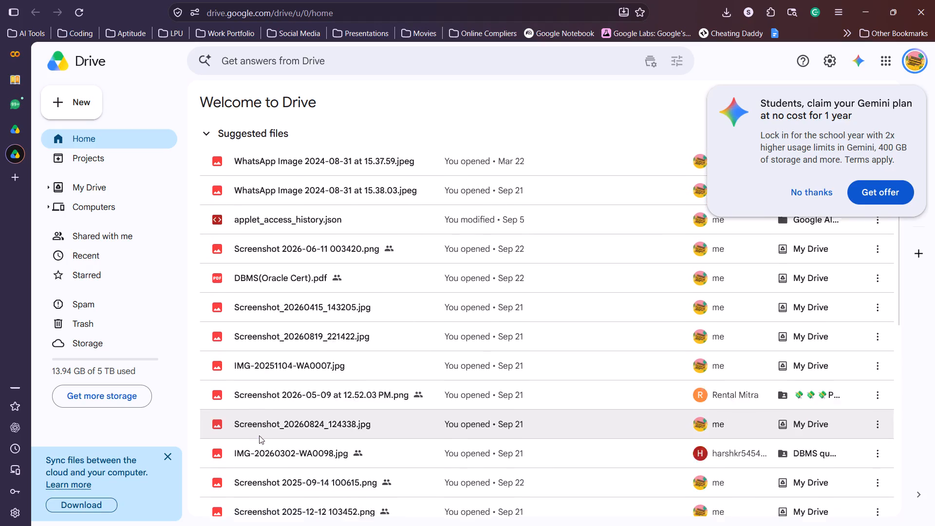
{"action": "scroll", "coordinate": [259, 435], "scroll_direction": "down", "scroll_amount": 2}
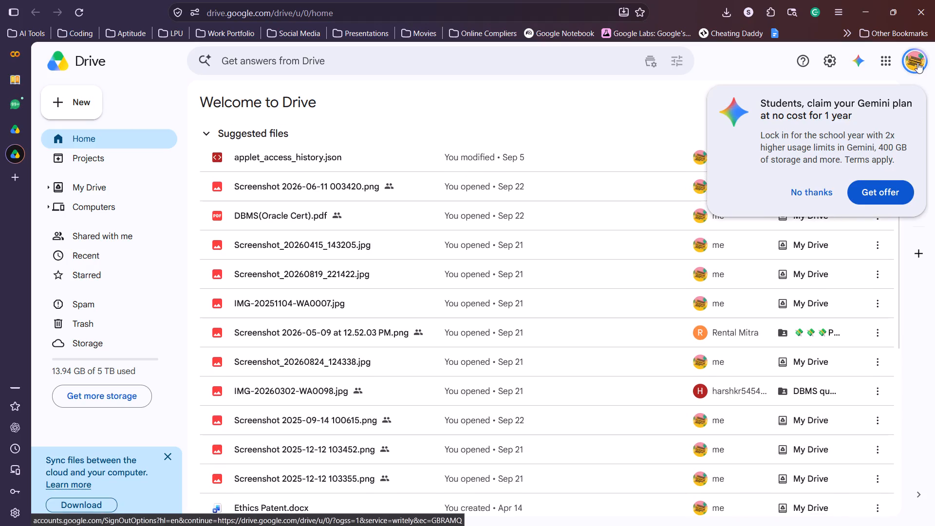
Decline the Gemini offer, open Drive with the first alternative Google account, and close the two surplus Drive tabs.
{"action": "left_click", "coordinate": [917, 62]}
{"action": "left_click", "coordinate": [807, 194]}
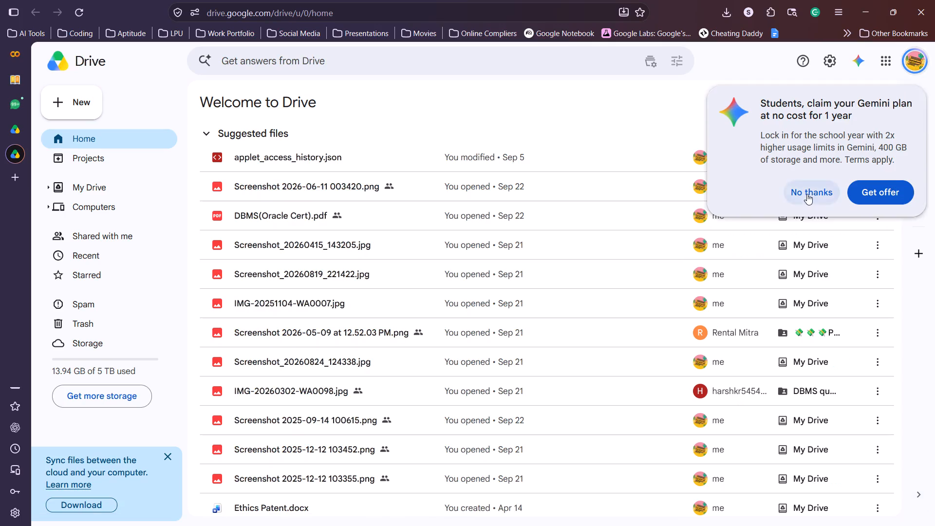
{"action": "left_click", "coordinate": [919, 58]}
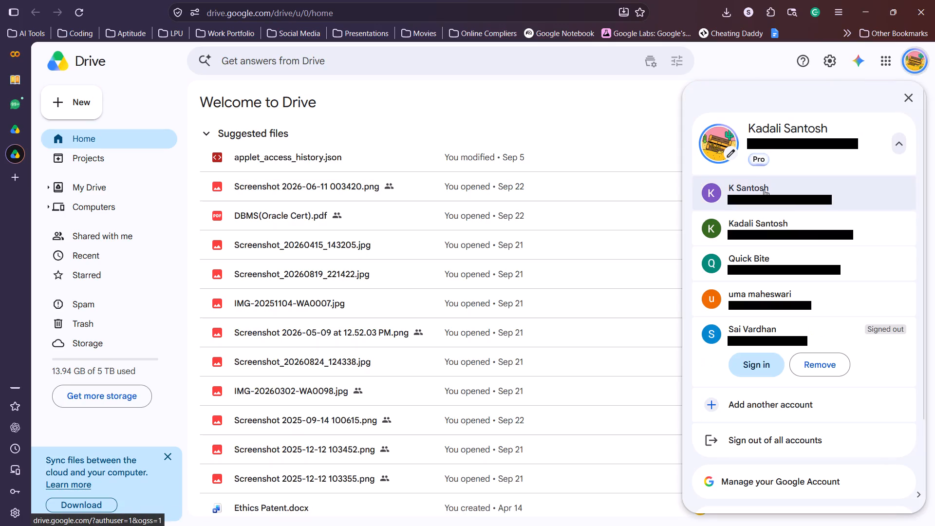
{"action": "left_click", "coordinate": [764, 189]}
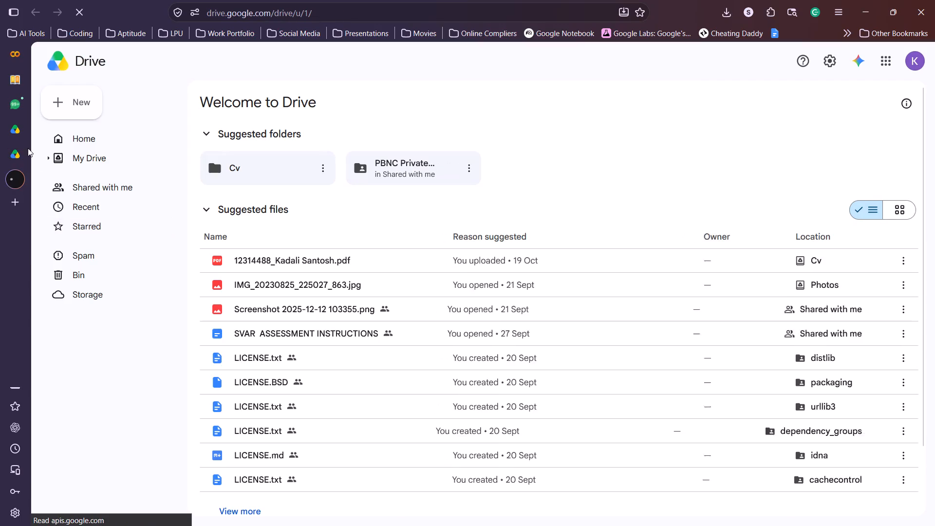
{"action": "left_click", "coordinate": [8, 121]}
{"action": "left_click", "coordinate": [8, 121]}
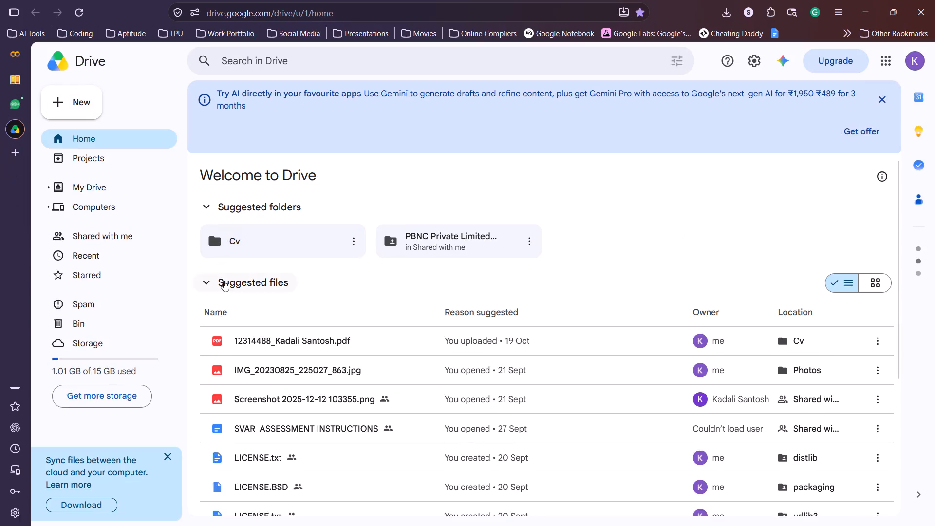
Upload the job_offer_acceptance_prediction_dataset workbook from Downloads to Drive and reload the Drive home page.
{"action": "left_click", "coordinate": [74, 104]}
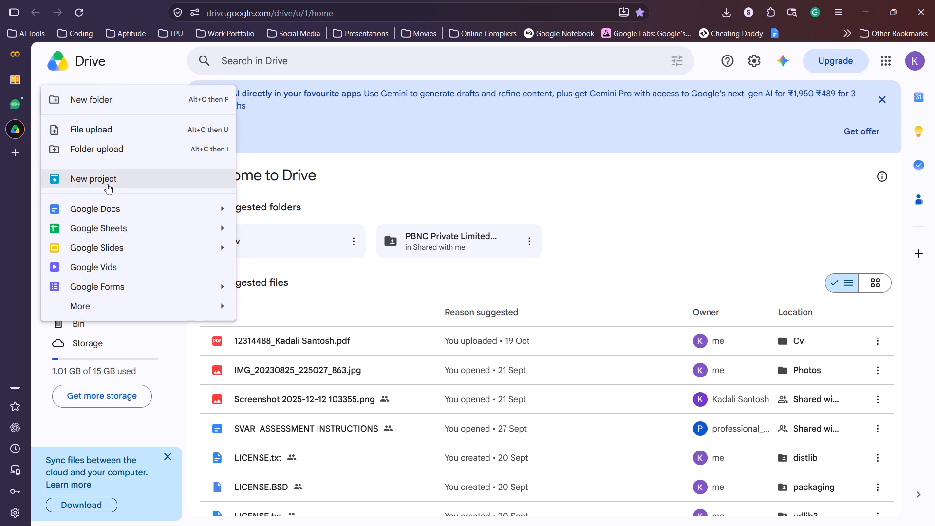
{"action": "left_click", "coordinate": [90, 127]}
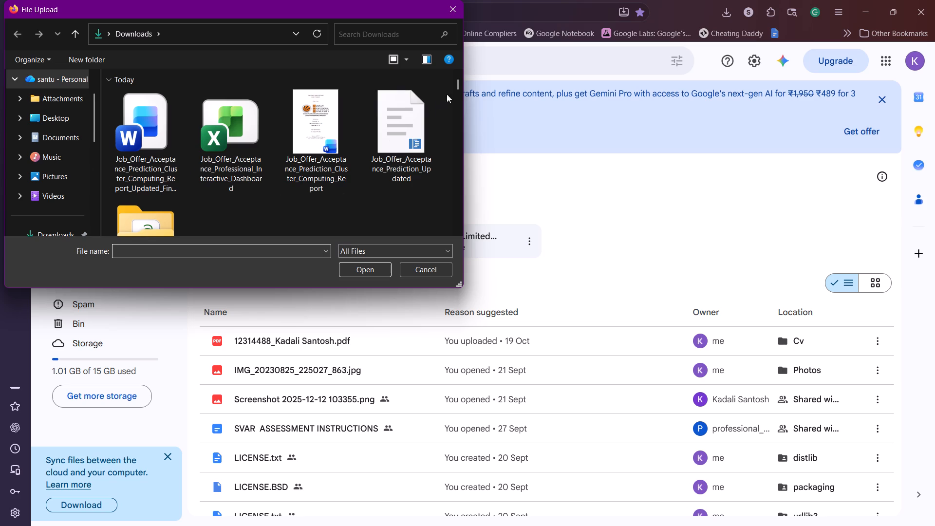
{"action": "left_click_drag", "start_coordinate": [457, 85], "coordinate": [457, 97]}
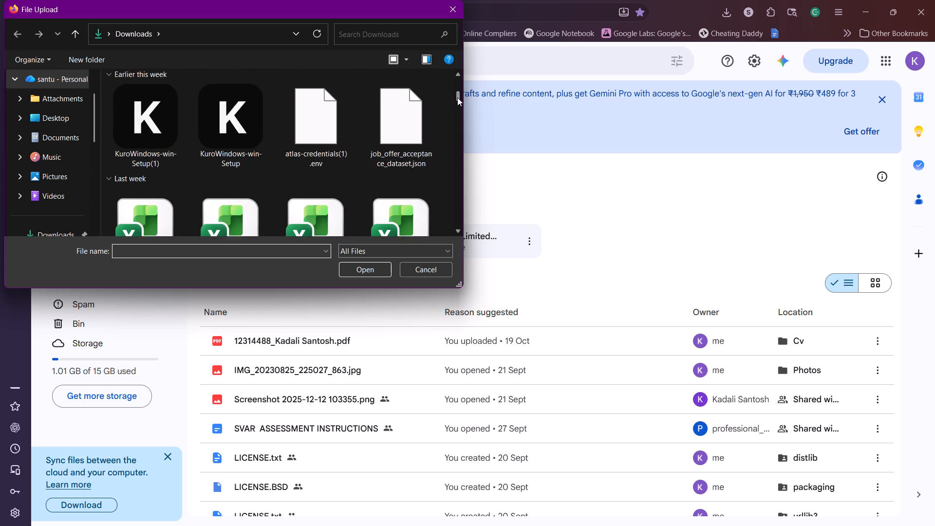
{"action": "left_click_drag", "start_coordinate": [457, 97], "coordinate": [457, 100]}
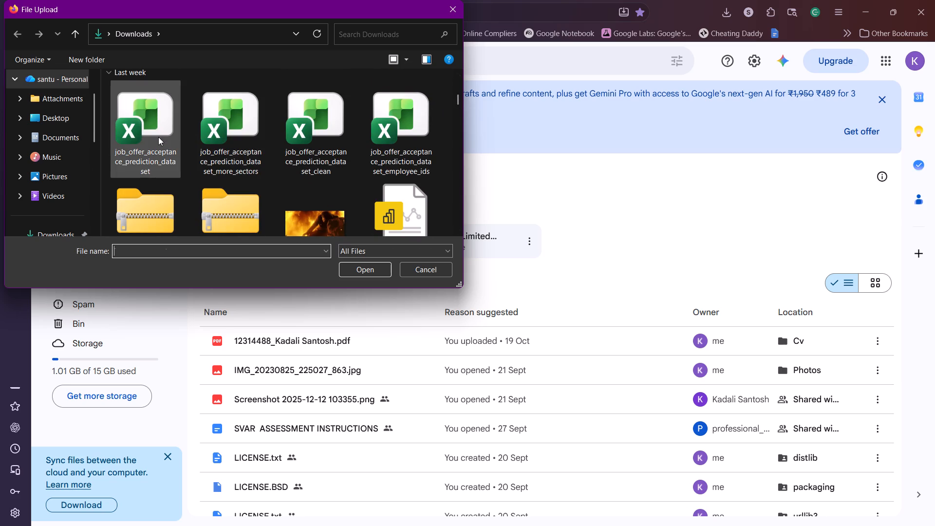
{"action": "left_click", "coordinate": [158, 137]}
{"action": "left_click", "coordinate": [362, 271]}
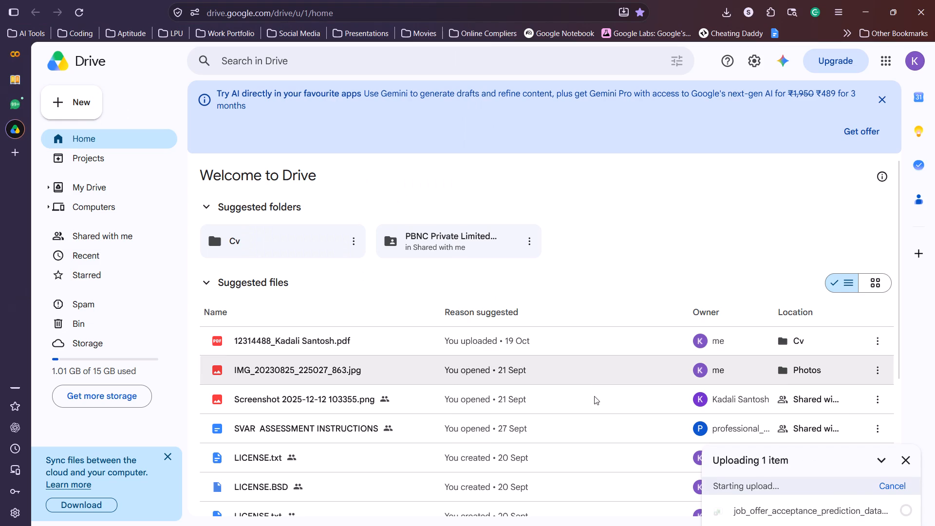
{"action": "left_click", "coordinate": [79, 15]}
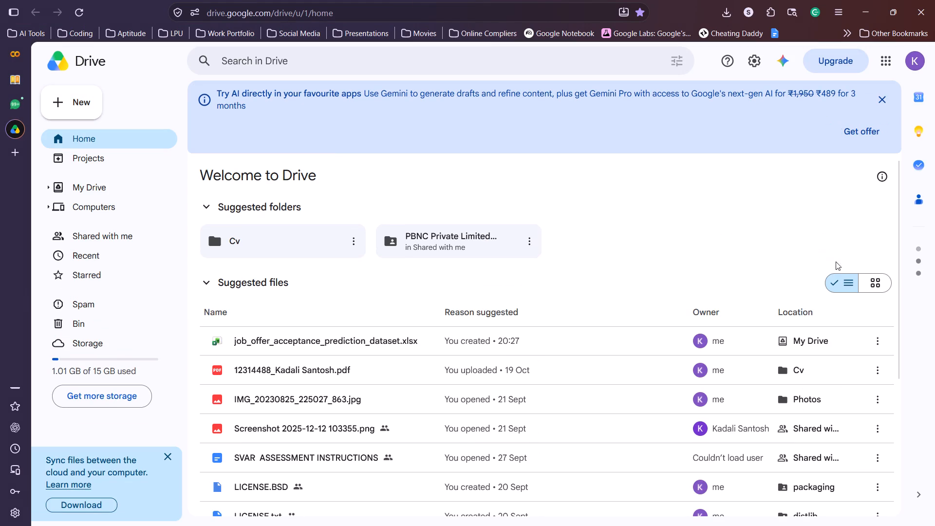
Share job_offer_acceptance_prediction_dataset.xlsx with general access set to Anyone with the link, and copy its link.
{"action": "left_click", "coordinate": [875, 342]}
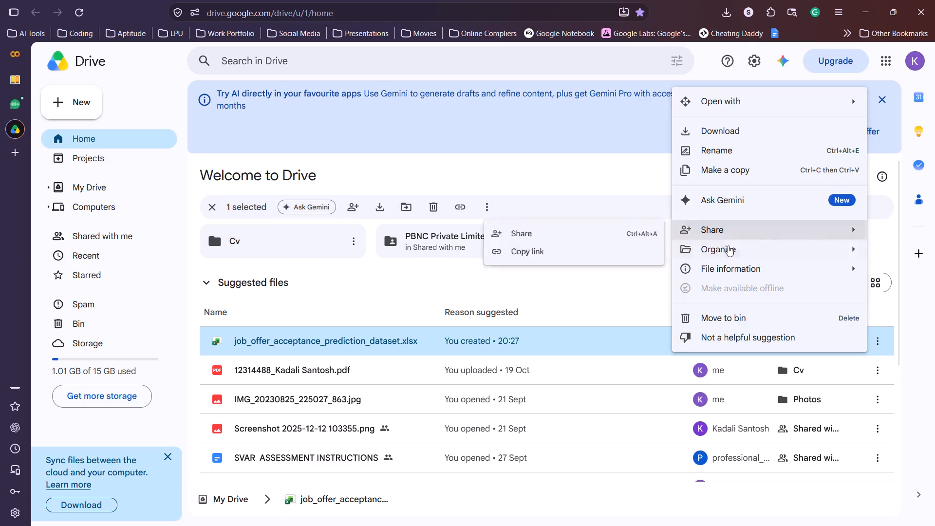
{"action": "left_click", "coordinate": [729, 231]}
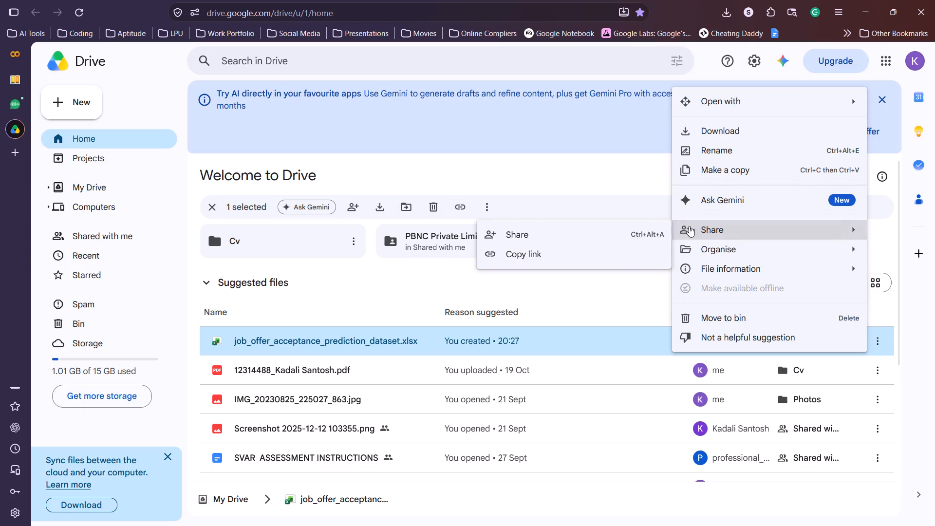
{"action": "left_click", "coordinate": [515, 225]}
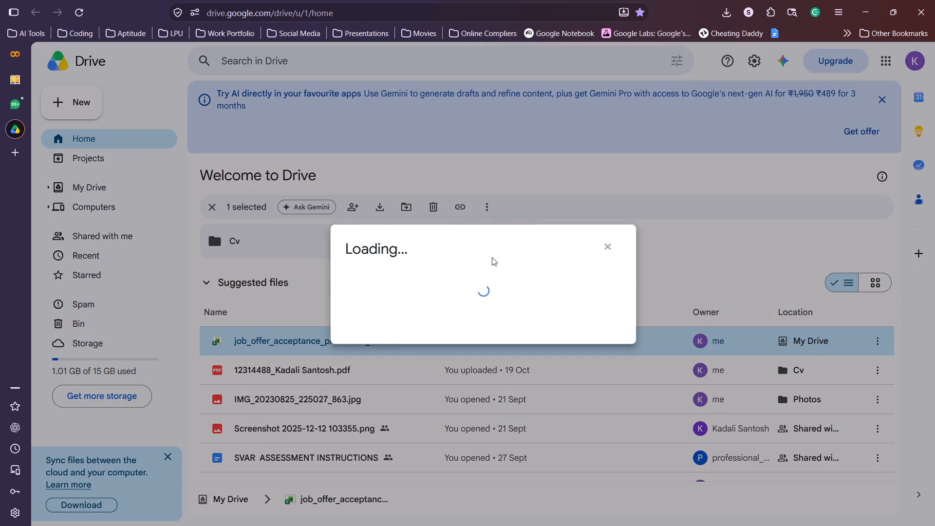
{"action": "left_click", "coordinate": [392, 351]}
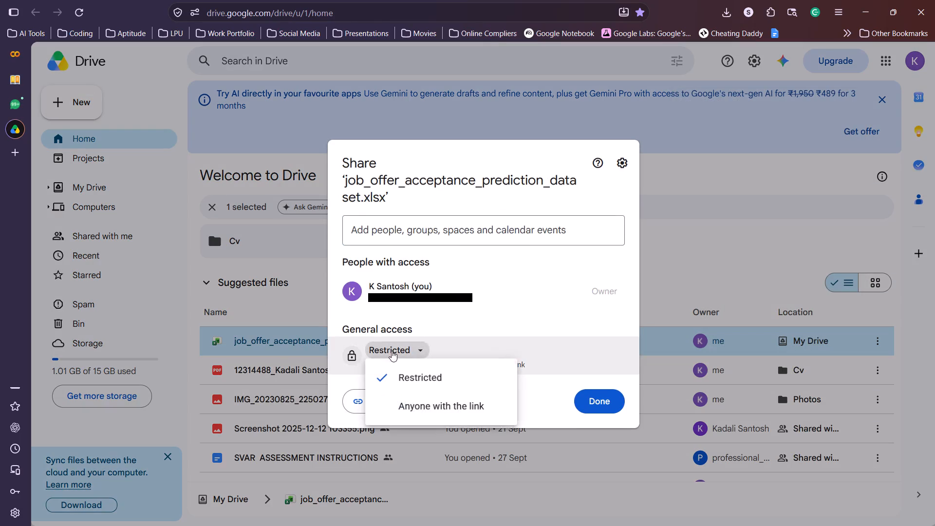
{"action": "left_click", "coordinate": [407, 401]}
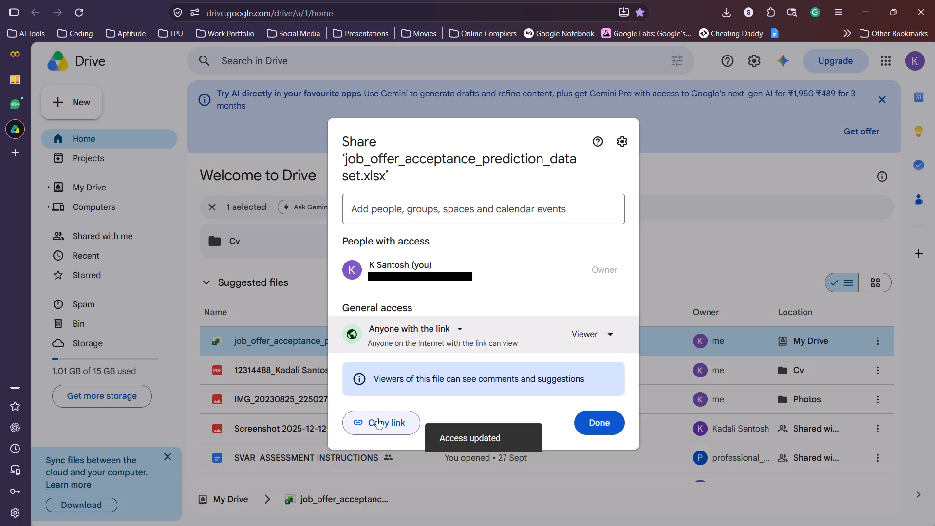
{"action": "left_click", "coordinate": [377, 418]}
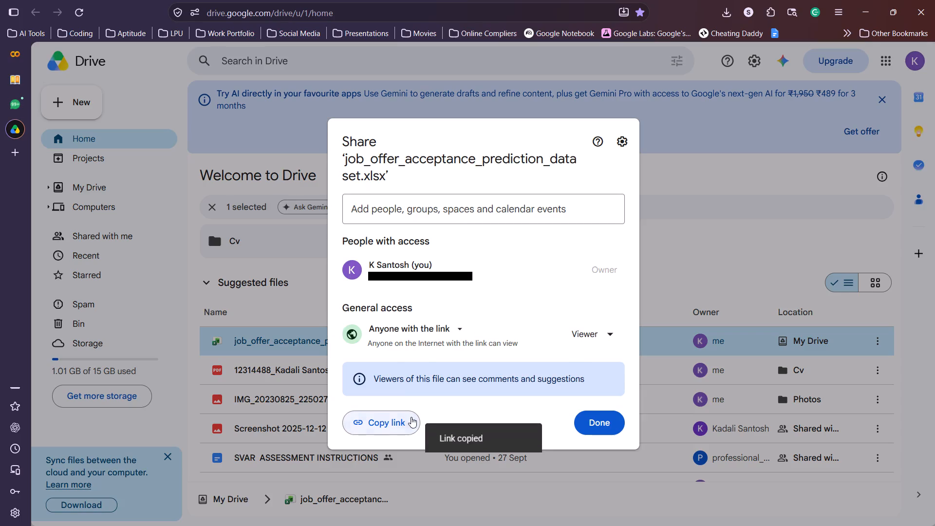
Switch to Word and replace the bracketed dataset workbook placeholder under 5.1 Project resource links with the copied Drive link.
{"action": "left_click", "coordinate": [642, 515]}
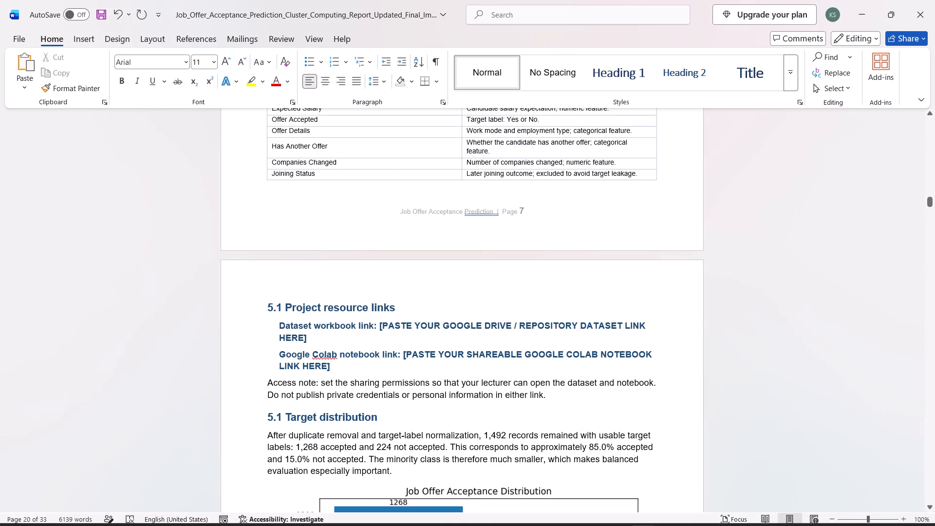
{"action": "left_click_drag", "start_coordinate": [378, 323], "coordinate": [378, 338]}
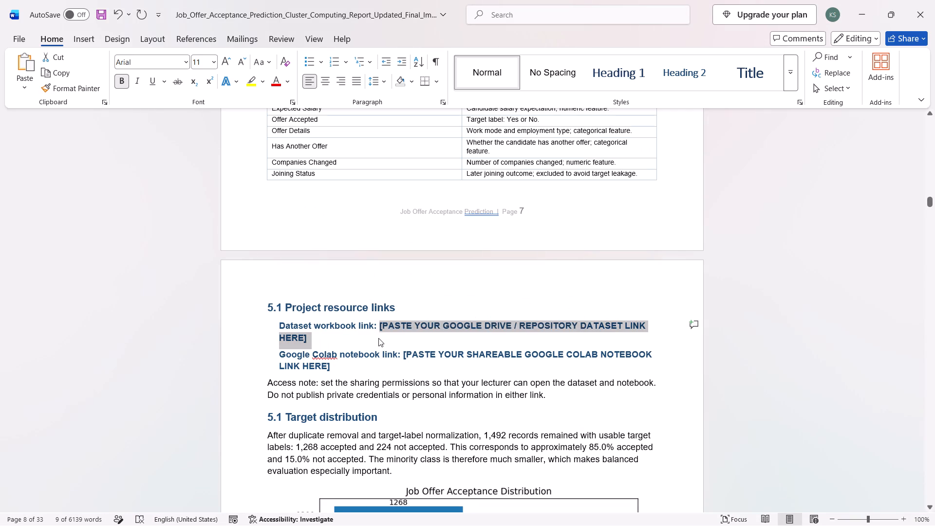
{"action": "key", "text": "ctrl+v"}
{"action": "key", "text": "ctrl+z"}
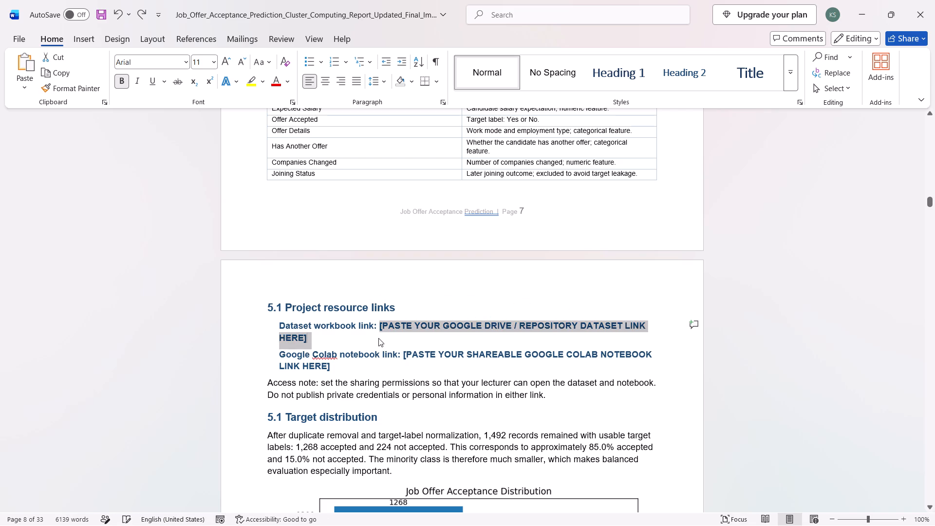
{"action": "key", "text": "BackSpace"}
{"action": "key", "text": "ctrl+v"}
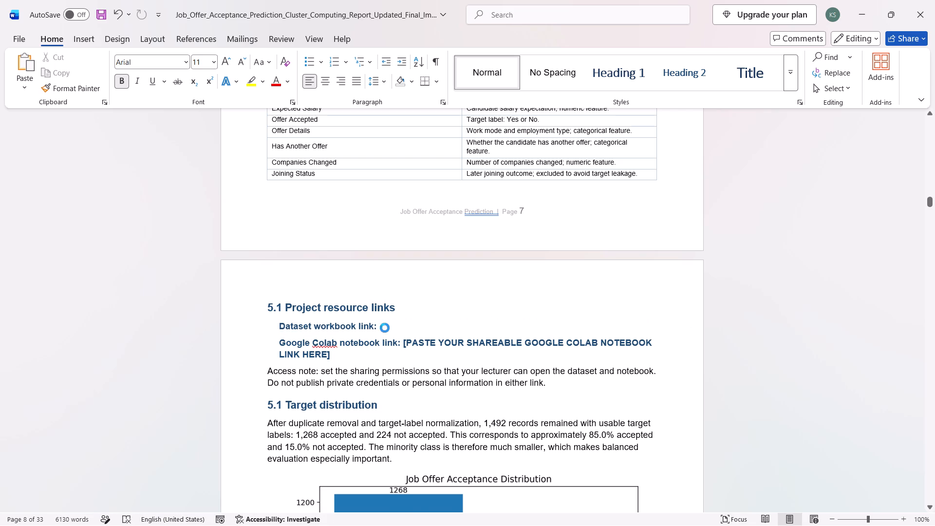
{"action": "key", "text": "space"}
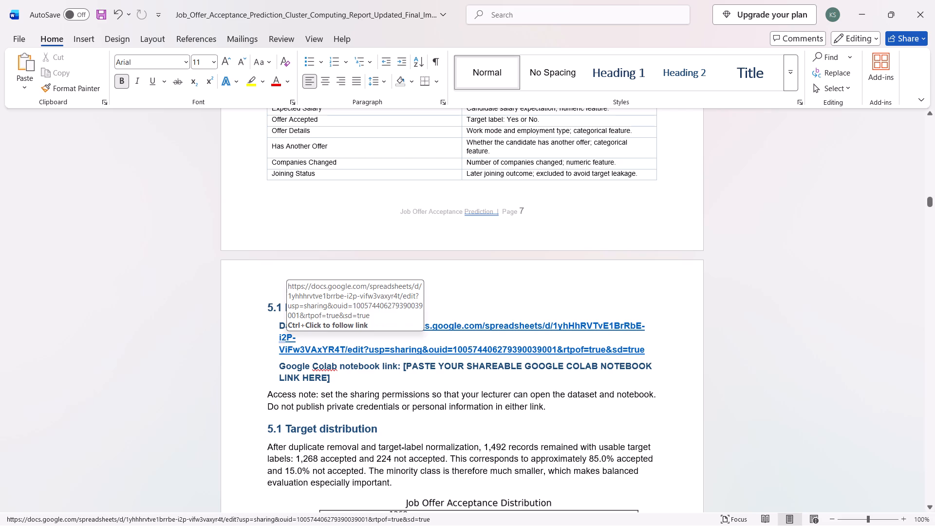
Delete the bracketed placeholder after Google Colab notebook link under 5.1 Project resource links.
{"action": "left_click_drag", "start_coordinate": [402, 365], "coordinate": [402, 377]}
{"action": "key", "text": "BackSpace"}
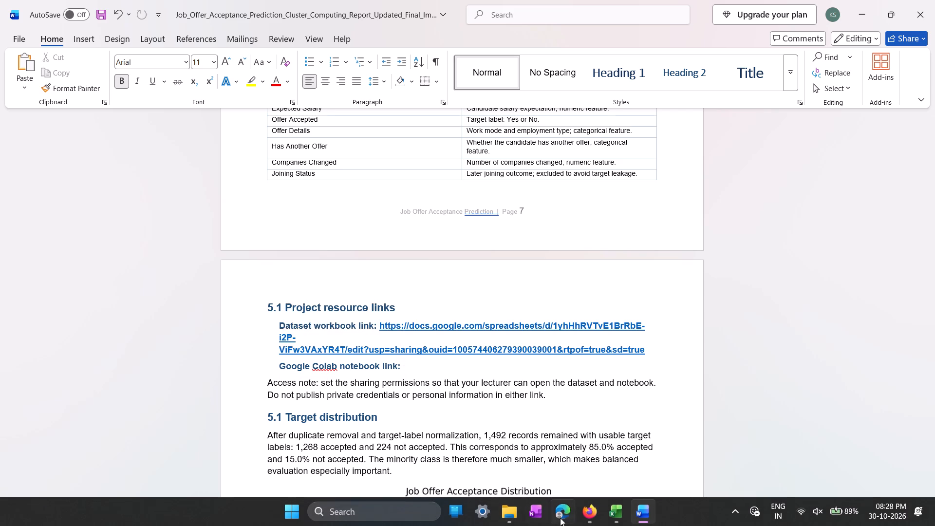
Switch to Firefox and bring up the Job_Offer_Acceptance_Prediction_Updated.ipynb notebook in Colab.
{"action": "left_click", "coordinate": [589, 513]}
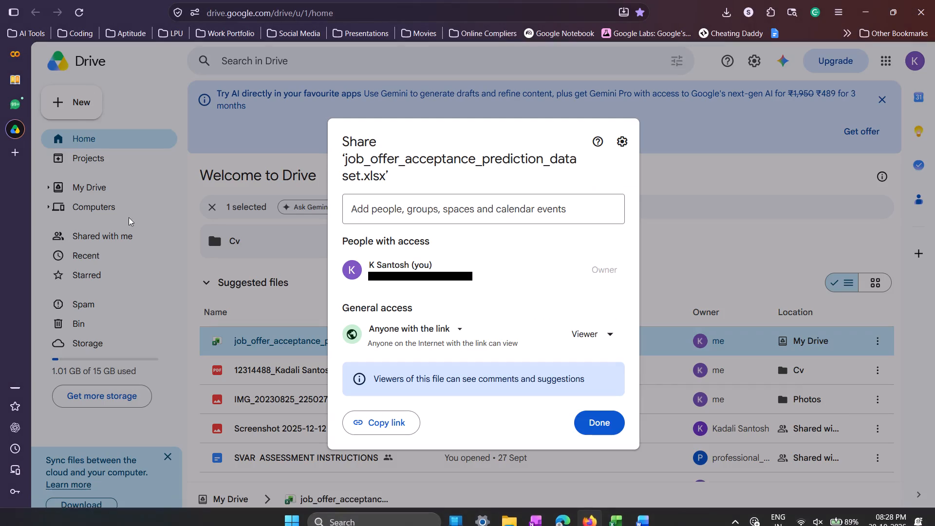
{"action": "left_click", "coordinate": [18, 54]}
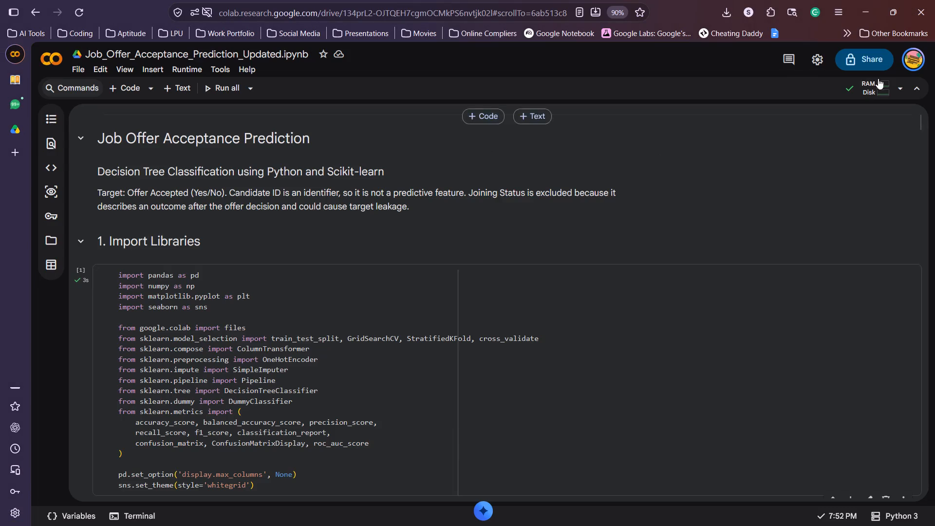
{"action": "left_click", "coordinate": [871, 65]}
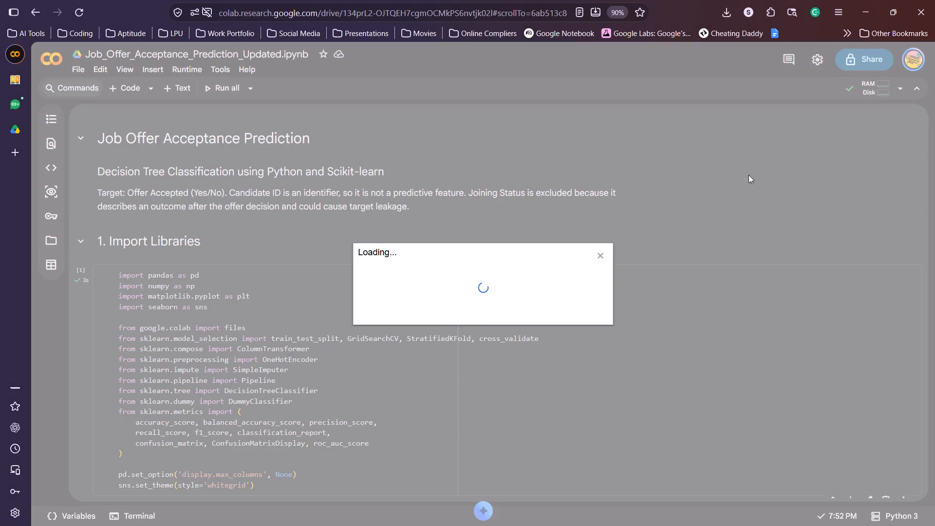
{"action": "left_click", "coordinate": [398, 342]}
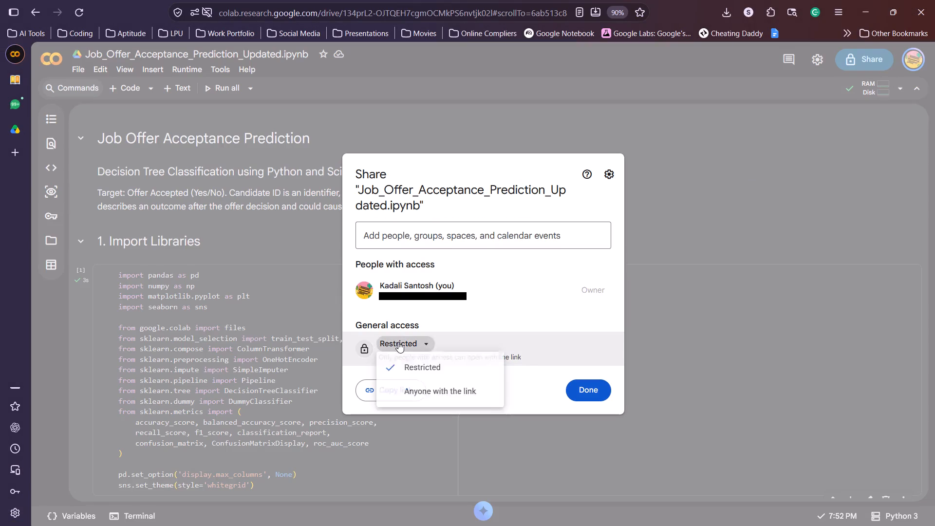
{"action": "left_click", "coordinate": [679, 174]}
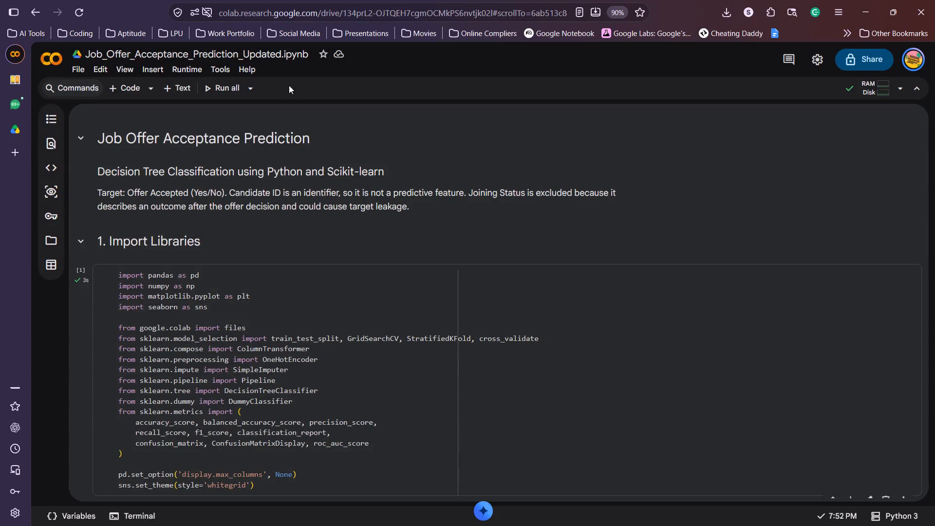
Remove the _Updated suffix from the Colab notebook's name, before the .ipynb extension.
{"action": "left_click", "coordinate": [280, 53]}
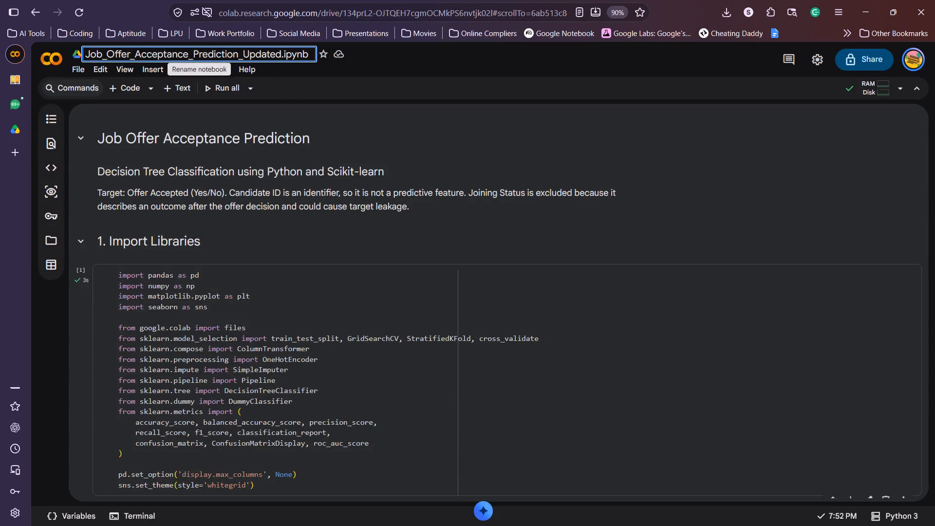
{"action": "key", "text": "BackSpace"}
{"action": "key", "text": "BackSpace"}
{"action": "key", "text": "BackSpace"}
{"action": "key", "text": "BackSpace"}
{"action": "key", "text": "BackSpace"}
{"action": "key", "text": "BackSpace"}
{"action": "key", "text": "BackSpace"}
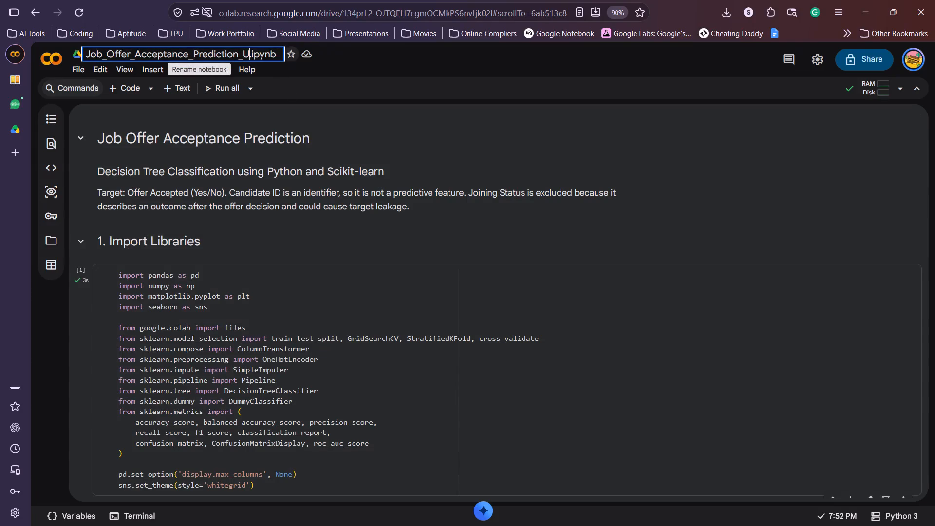
{"action": "key", "text": "BackSpace"}
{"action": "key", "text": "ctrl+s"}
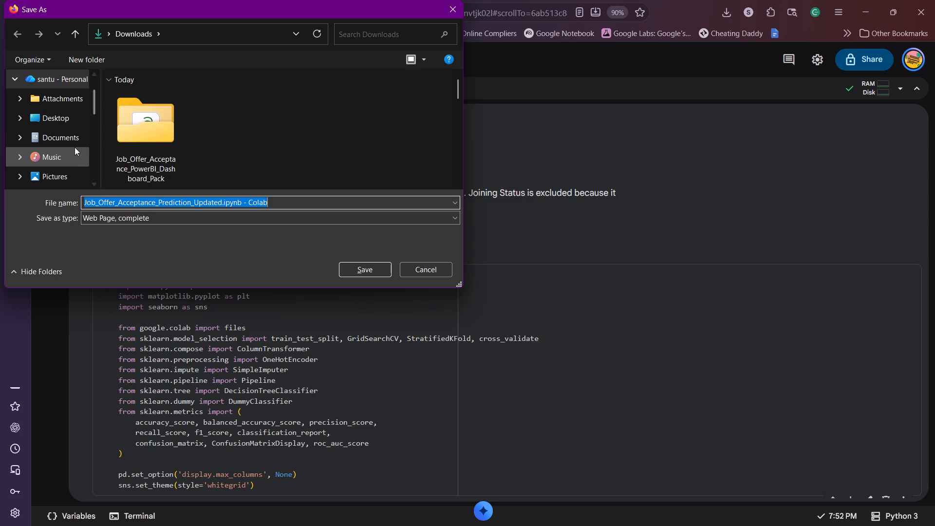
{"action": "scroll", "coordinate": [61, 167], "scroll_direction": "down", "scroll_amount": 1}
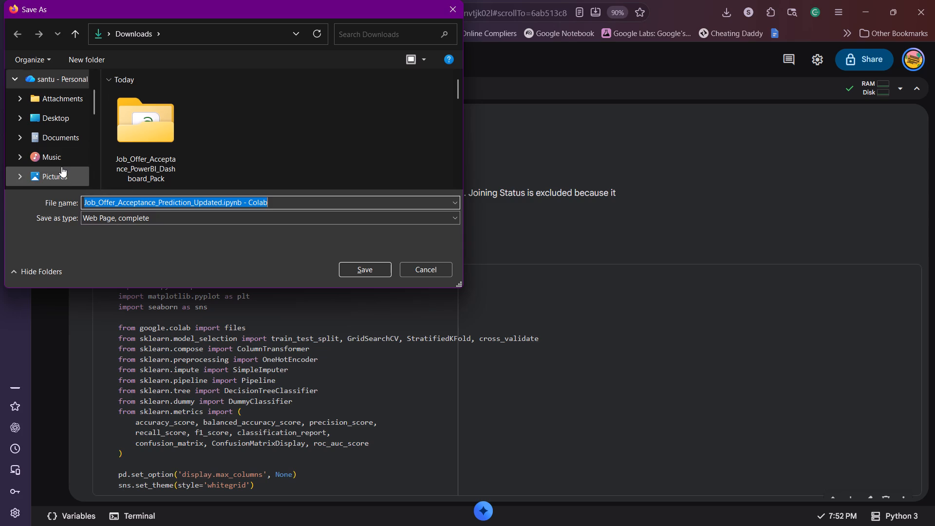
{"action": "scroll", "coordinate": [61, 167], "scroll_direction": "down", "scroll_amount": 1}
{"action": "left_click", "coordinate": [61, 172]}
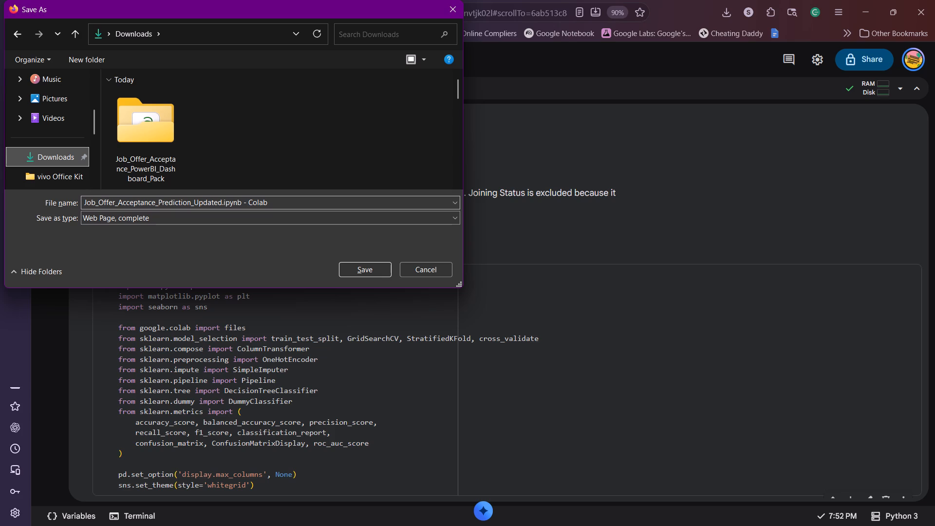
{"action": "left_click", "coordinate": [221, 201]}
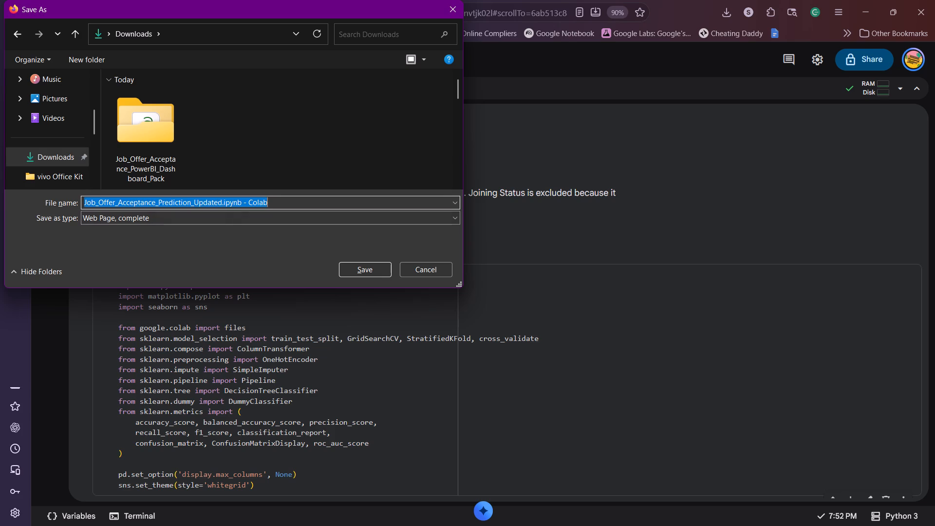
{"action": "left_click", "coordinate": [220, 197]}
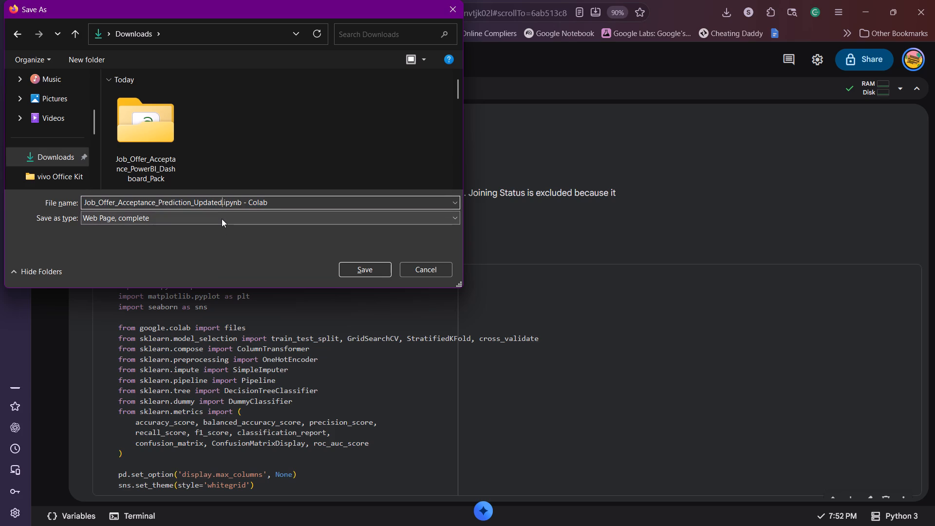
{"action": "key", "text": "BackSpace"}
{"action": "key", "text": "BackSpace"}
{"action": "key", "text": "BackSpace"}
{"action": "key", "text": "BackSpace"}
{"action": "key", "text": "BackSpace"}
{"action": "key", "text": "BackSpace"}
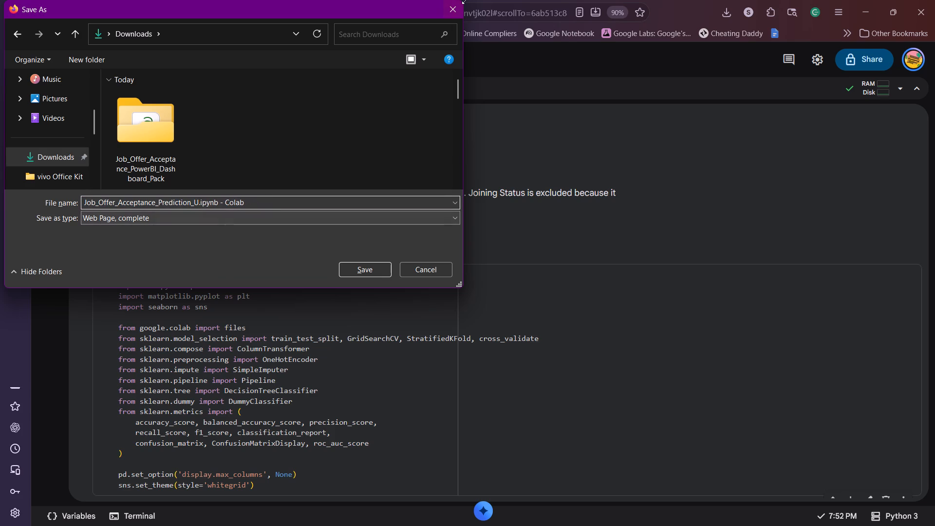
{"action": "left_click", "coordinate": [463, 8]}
Save the renamed Job_Offer_Acceptance_Prediction.ipynb notebook in Colab.
{"action": "left_click", "coordinate": [537, 194]}
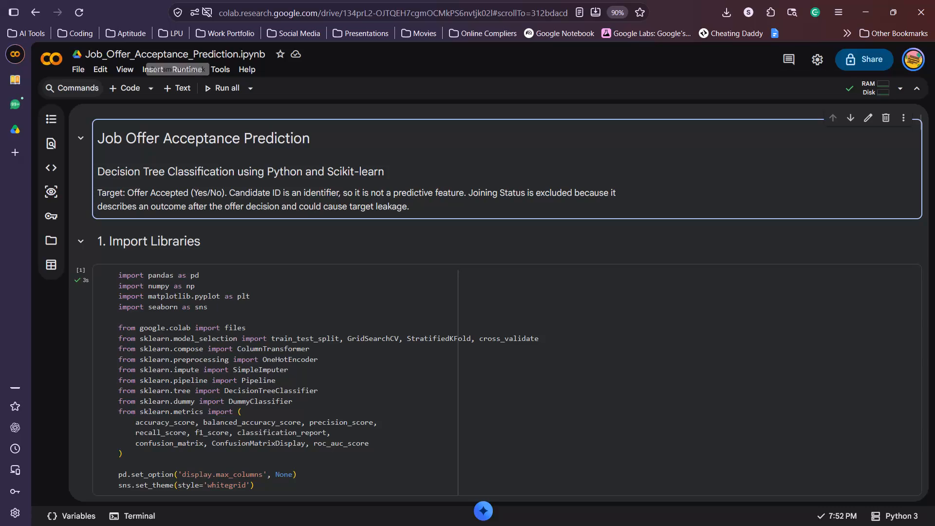
{"action": "left_click", "coordinate": [553, 284]}
{"action": "key", "text": "ctrl+s"}
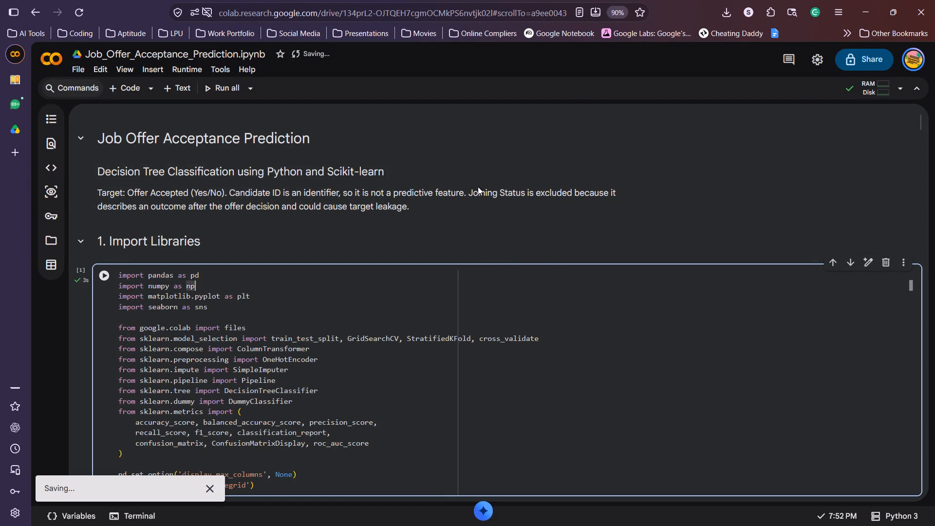
Share the Colab notebook with anyone who has the link and copy its sharing link.
{"action": "left_click", "coordinate": [865, 62]}
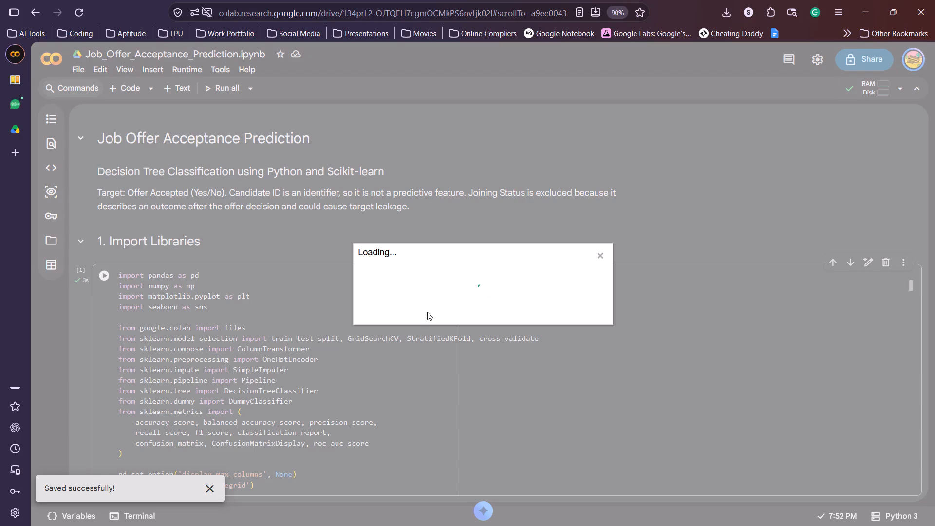
{"action": "left_click", "coordinate": [412, 349]}
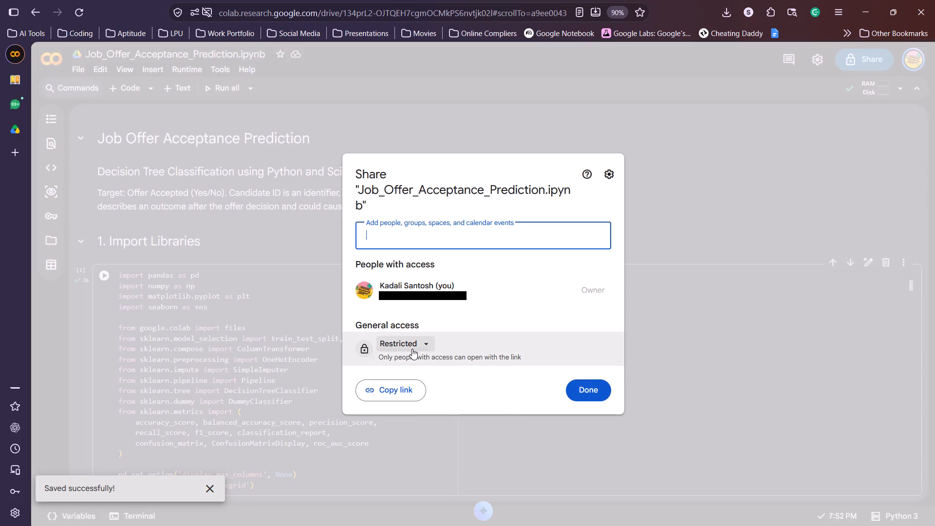
{"action": "left_click", "coordinate": [418, 394]}
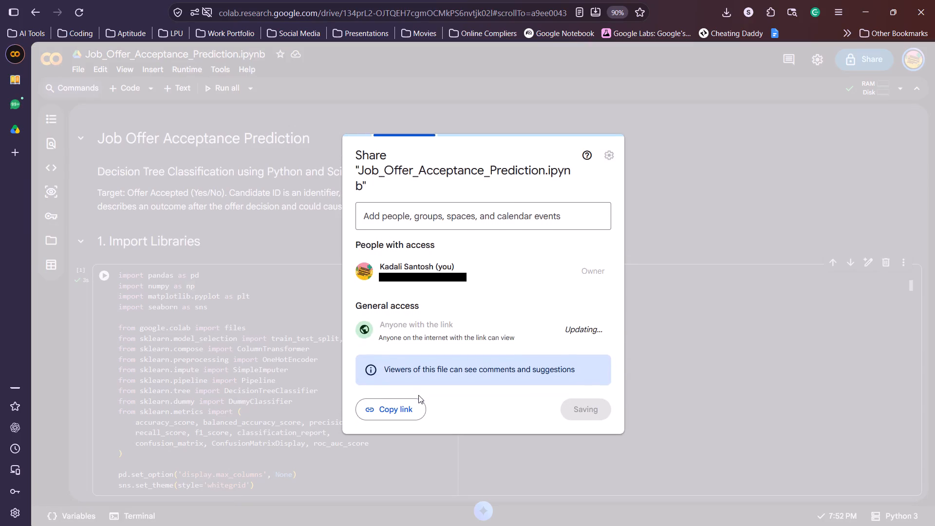
{"action": "left_click", "coordinate": [403, 409]}
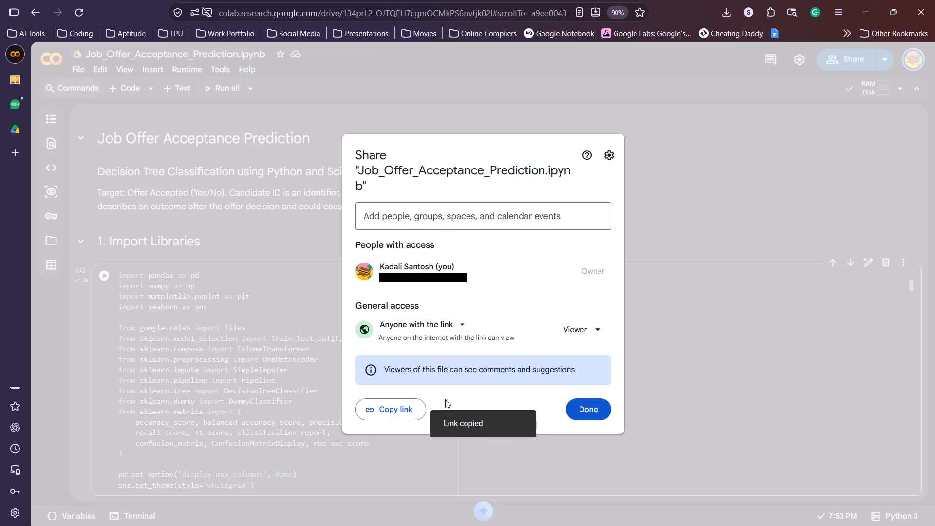
Switch to Word and insert the copied notebook link after Google Colab notebook link under 5.1 Project resource links.
{"action": "key", "text": "alt+Tab"}
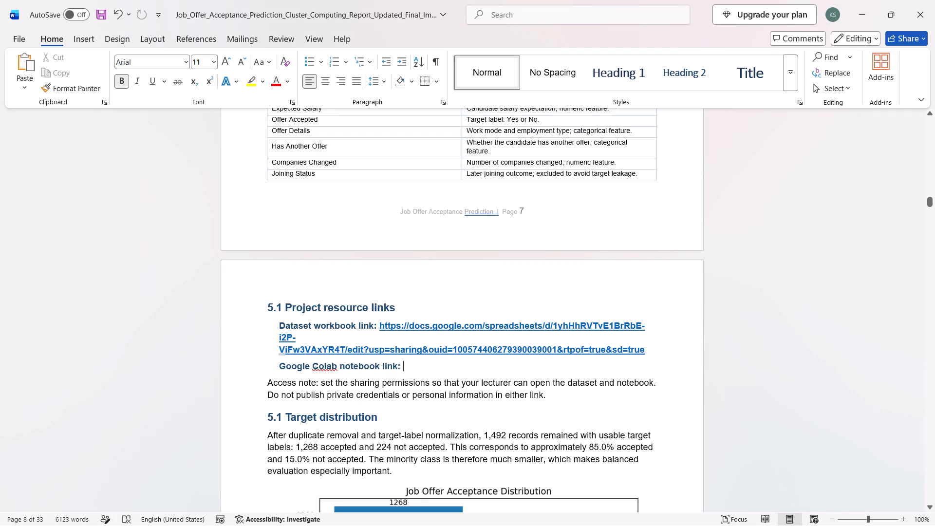
{"action": "key", "text": "ctrl+v"}
{"action": "key", "text": "space"}
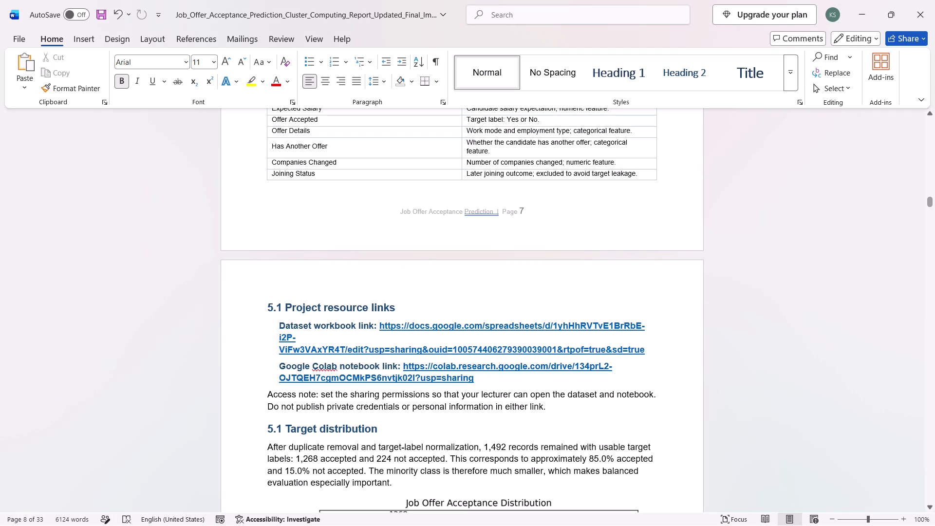
Look through the report's front matter and opening sections, from the certificate page to 5.1 Project resource links.
{"action": "scroll", "coordinate": [387, 319], "scroll_direction": "up", "scroll_amount": 8}
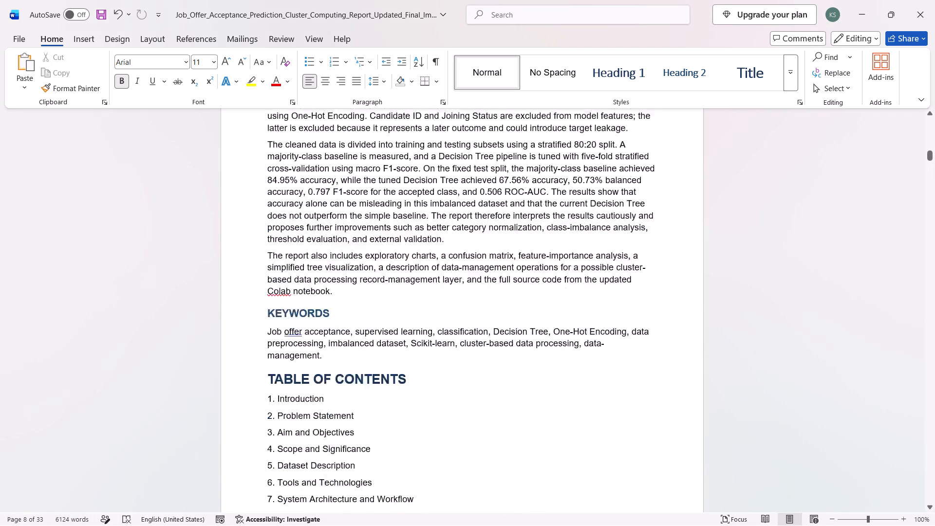
{"action": "scroll", "coordinate": [387, 319], "scroll_direction": "up", "scroll_amount": 3}
{"action": "scroll", "coordinate": [387, 319], "scroll_direction": "down", "scroll_amount": 5}
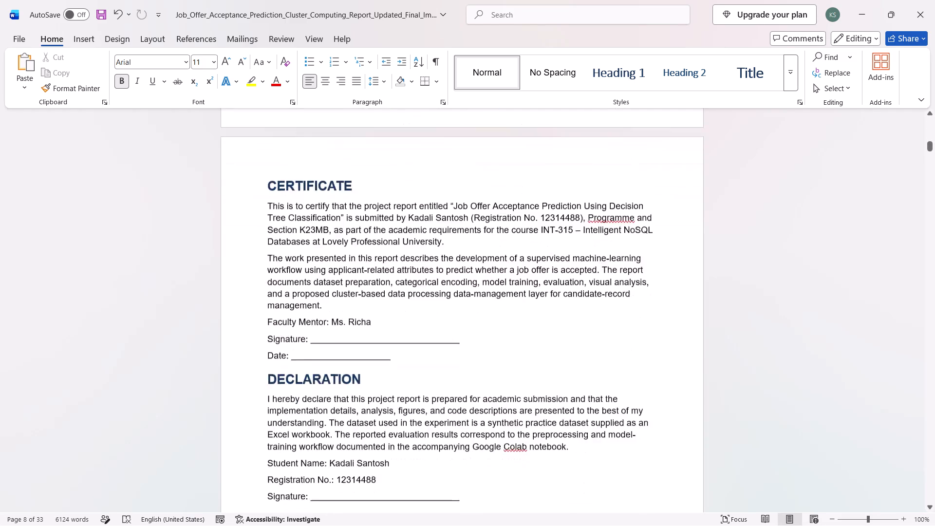
{"action": "scroll", "coordinate": [387, 319], "scroll_direction": "down", "scroll_amount": 10}
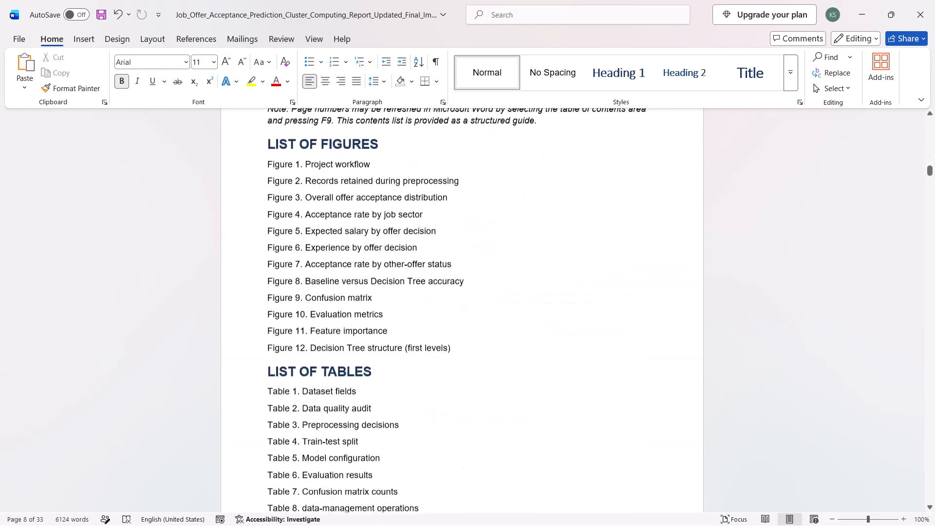
{"action": "scroll", "coordinate": [387, 319], "scroll_direction": "down", "scroll_amount": 8}
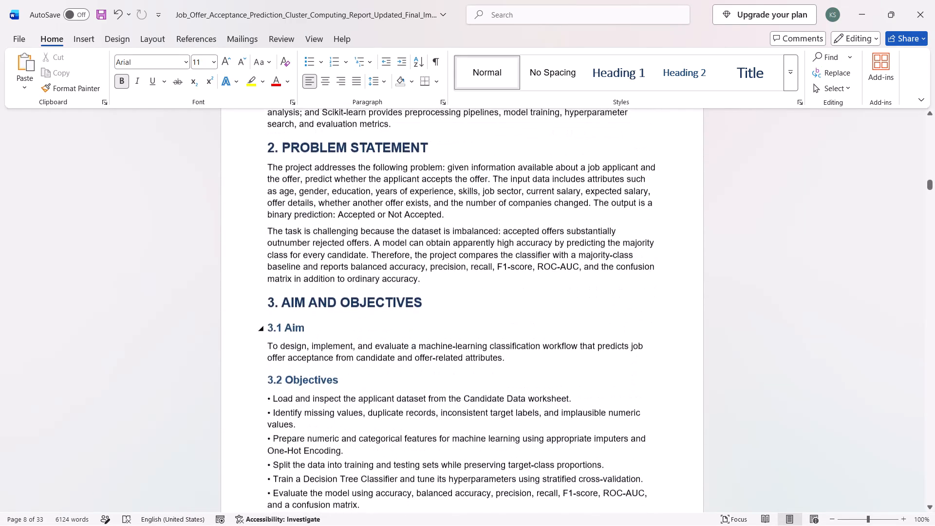
{"action": "scroll", "coordinate": [387, 319], "scroll_direction": "up", "scroll_amount": 5}
{"action": "scroll", "coordinate": [387, 319], "scroll_direction": "down", "scroll_amount": 1}
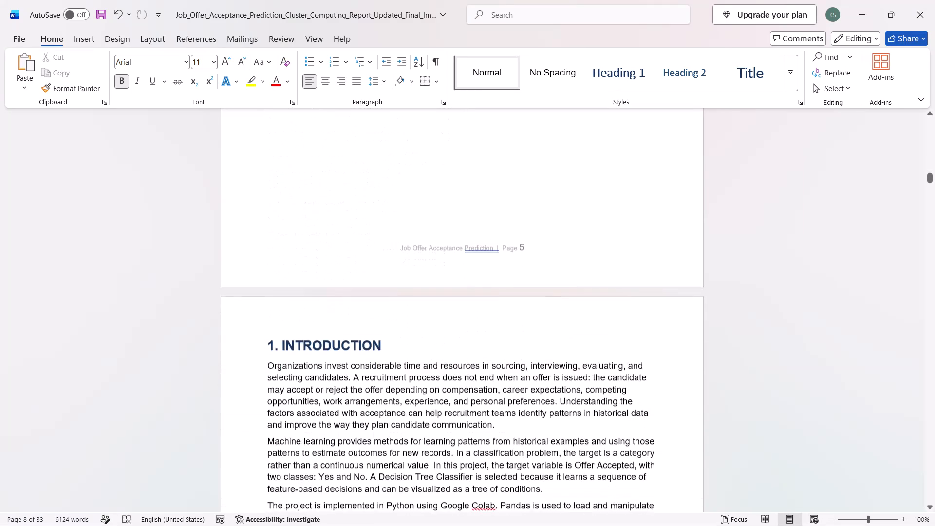
{"action": "scroll", "coordinate": [387, 319], "scroll_direction": "down", "scroll_amount": 4}
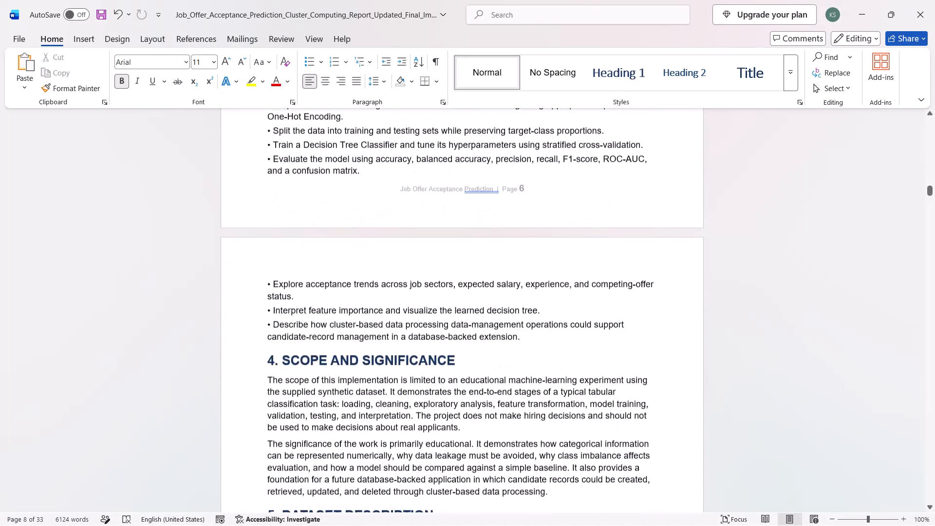
{"action": "scroll", "coordinate": [387, 319], "scroll_direction": "down", "scroll_amount": 4}
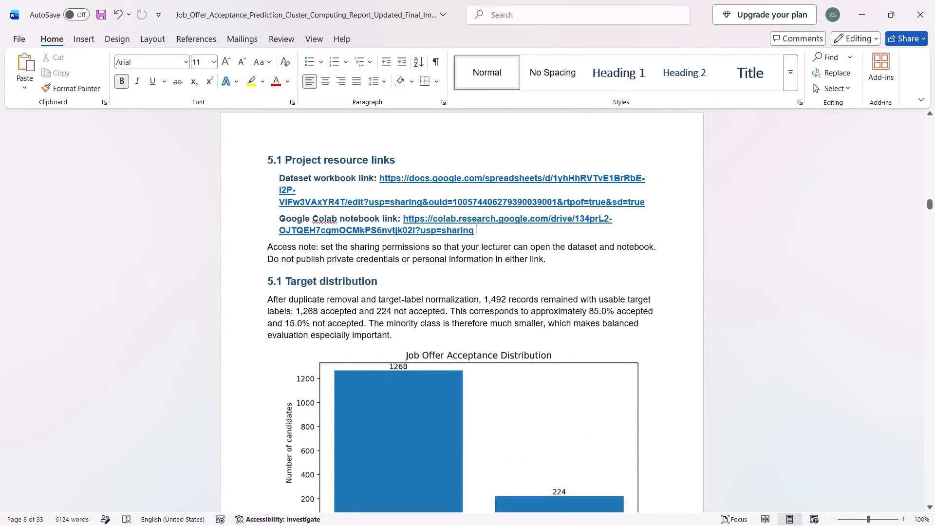
Save the report document.
{"action": "key", "text": "ctrl+s"}
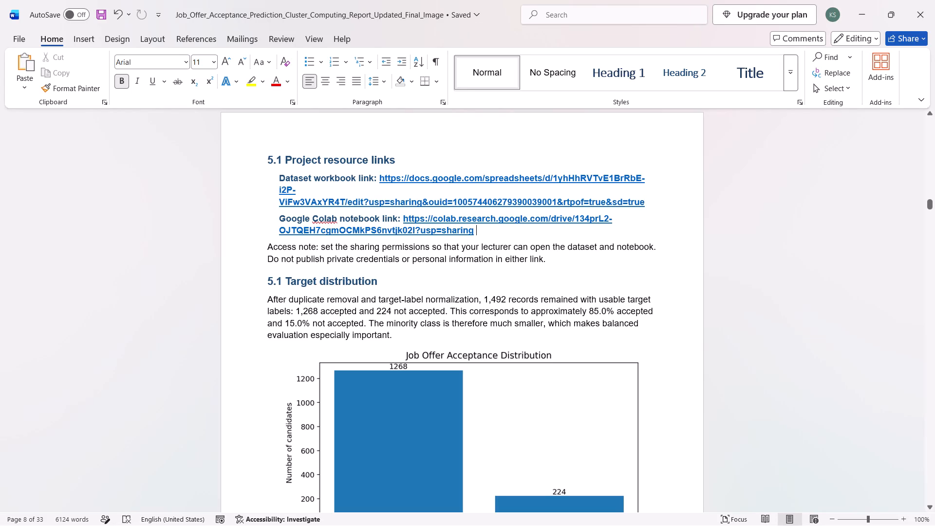
Look through the report pages that follow section 5.1, including the preprocessing audit table and charts.
{"action": "scroll", "coordinate": [389, 355], "scroll_direction": "down", "scroll_amount": 10}
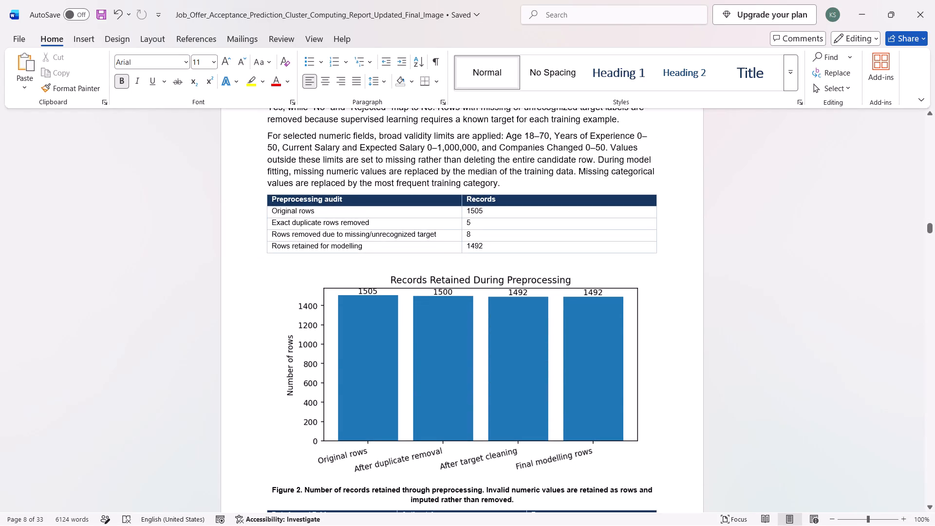